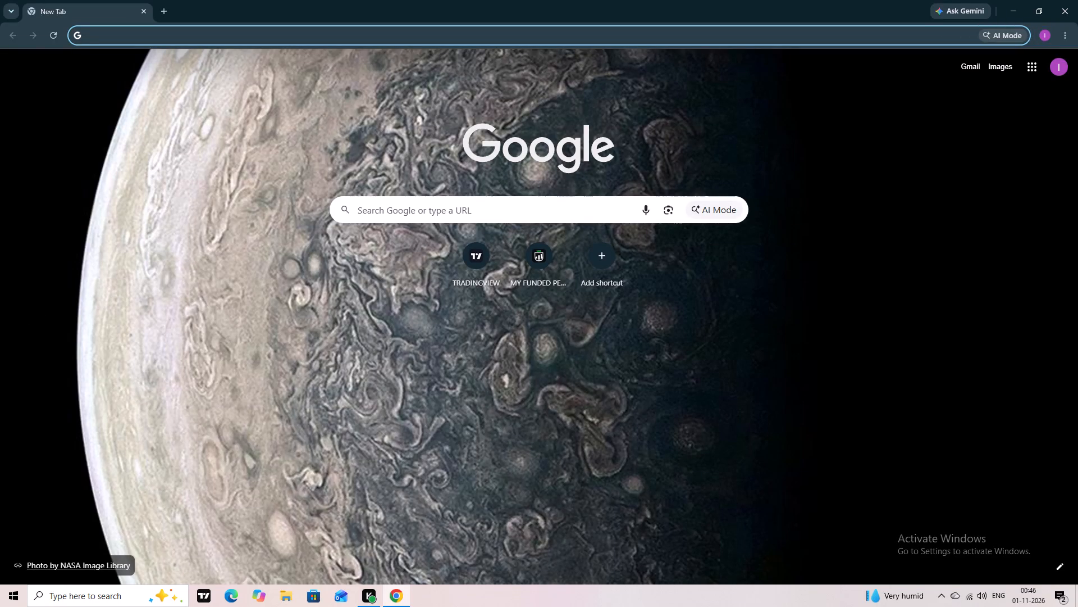
Open the saved TradingView shortcut to load the XAUUSD chart.
click(458, 256)
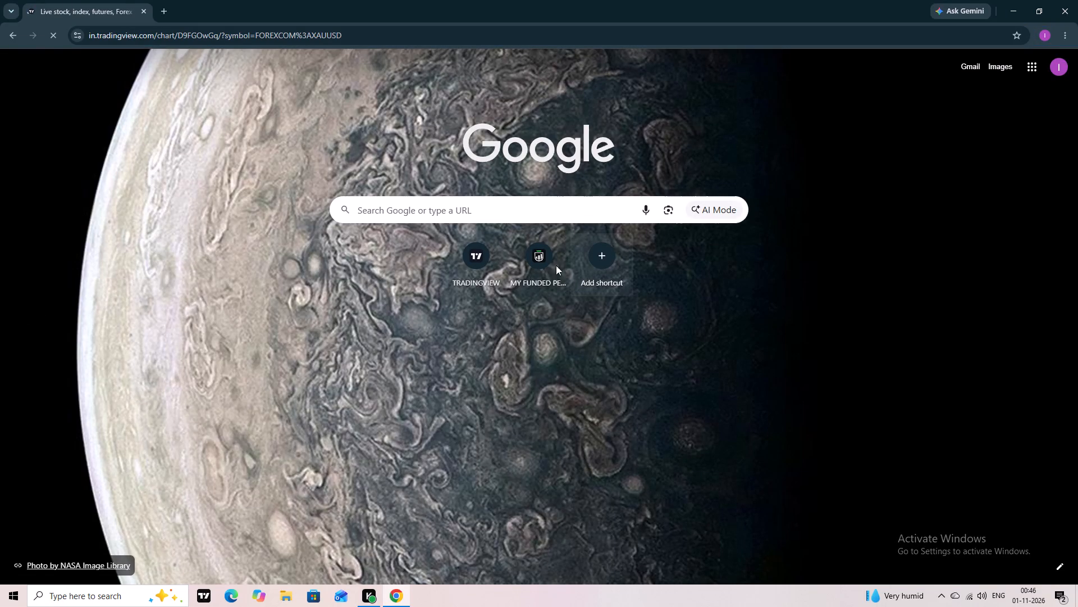
right_click(547, 263)
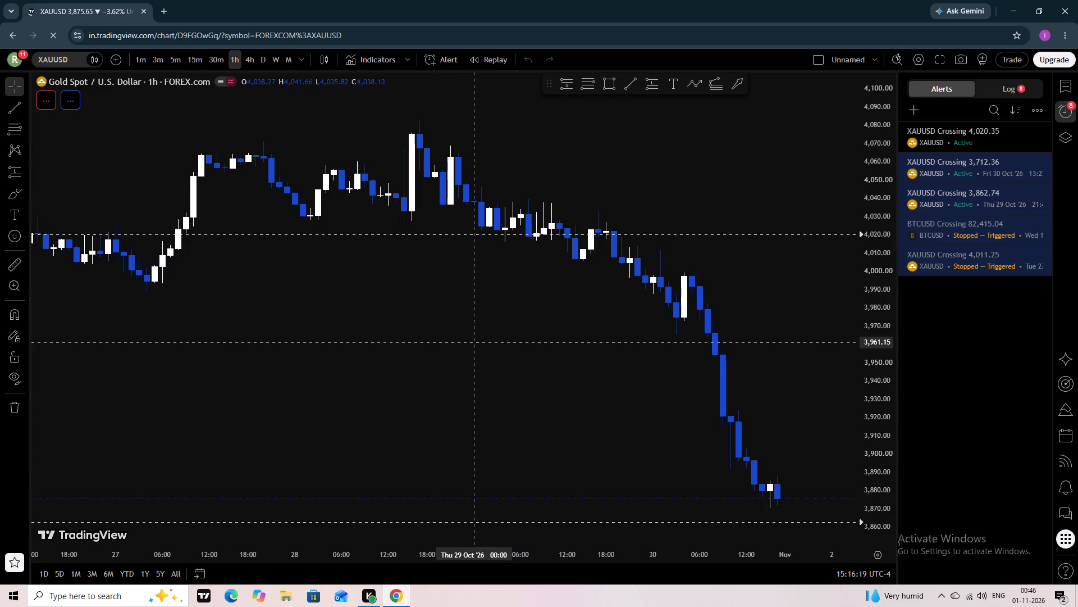
Switch the XAUUSD chart to the monthly timeframe.
click(288, 61)
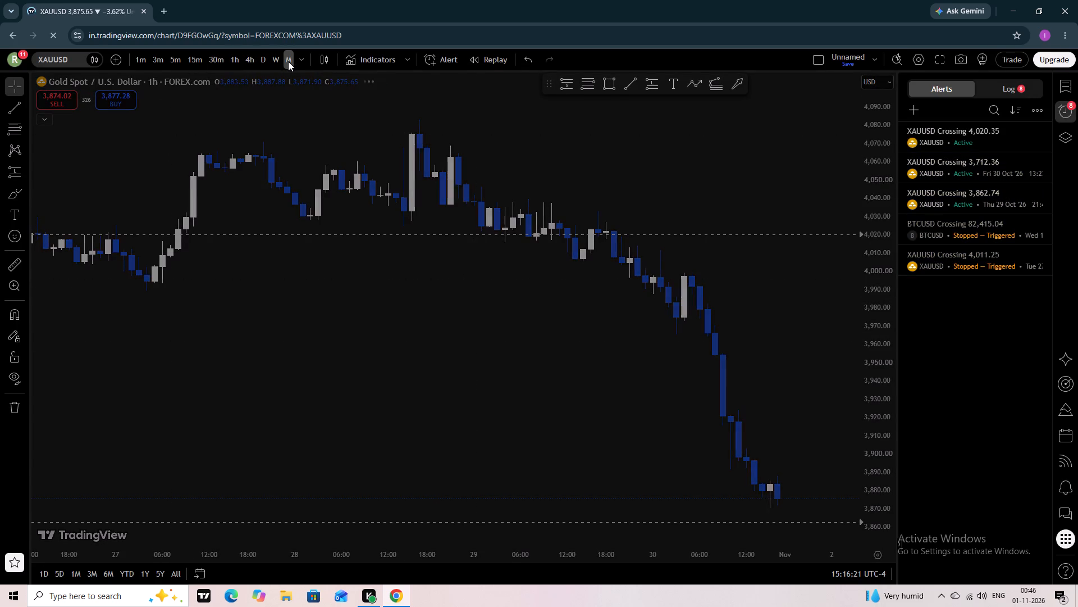
Shorten the "w lq" line on the monthly chart so that it ends at the October 2026 candle.
scroll(613, 365, up, 2)
scroll(613, 365, down, 1)
scroll(613, 365, up, 3)
scroll(613, 365, down, 1)
scroll(613, 365, up, 2)
scroll(613, 365, down, 1)
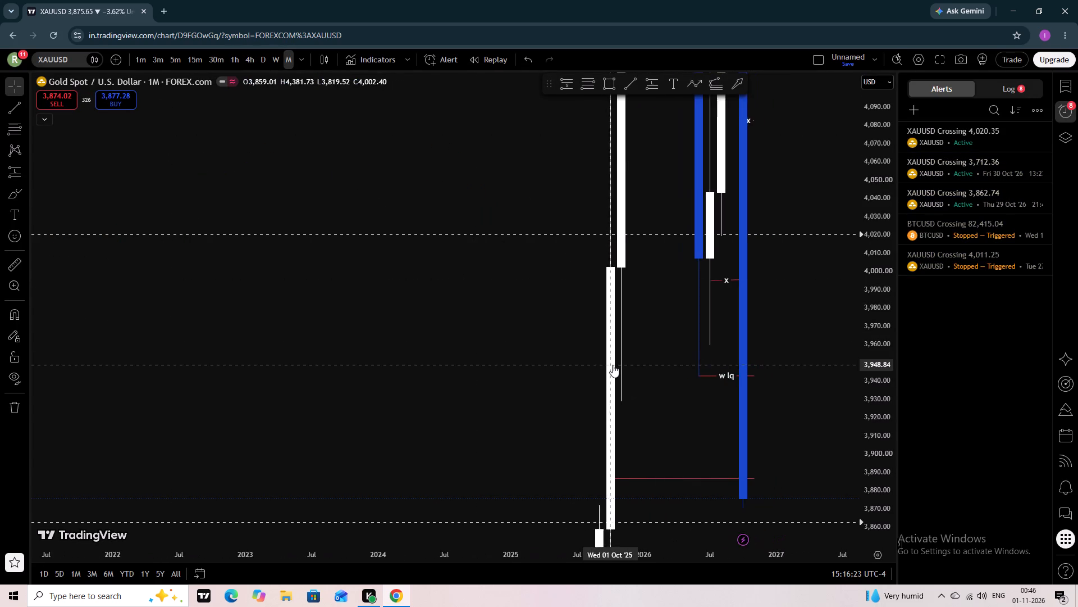
scroll(613, 365, up, 2)
scroll(613, 365, down, 1)
scroll(613, 365, up, 3)
scroll(613, 365, down, 1)
scroll(613, 365, up, 5)
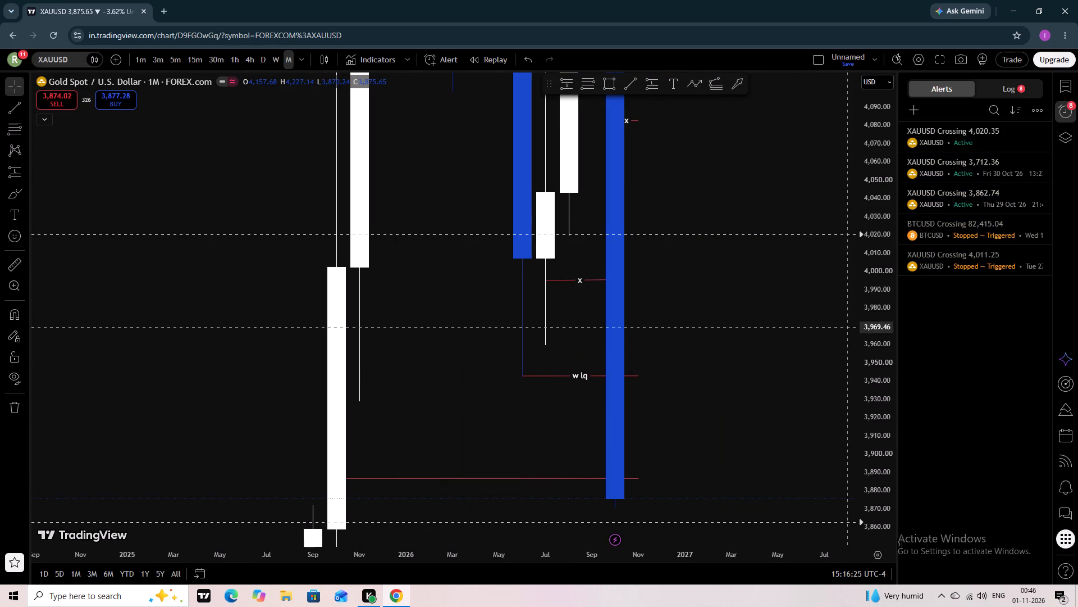
scroll(869, 248, down, 1)
scroll(869, 248, up, 1)
scroll(869, 248, down, 3)
scroll(869, 248, up, 2)
scroll(869, 248, down, 1)
scroll(869, 270, up, 1)
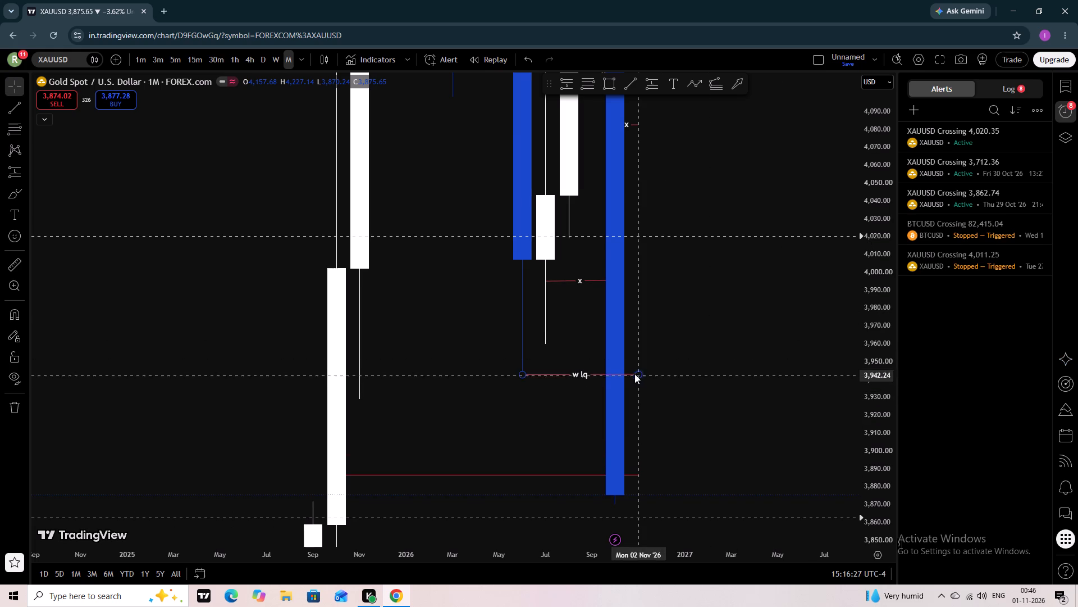
drag(638, 374, 627, 375)
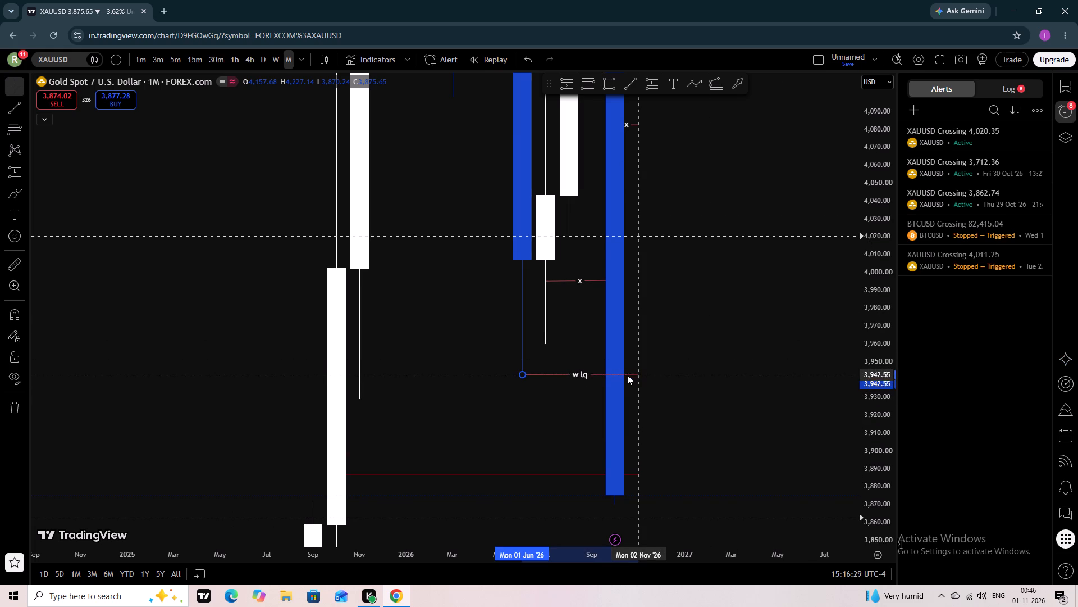
drag(627, 375, 603, 374)
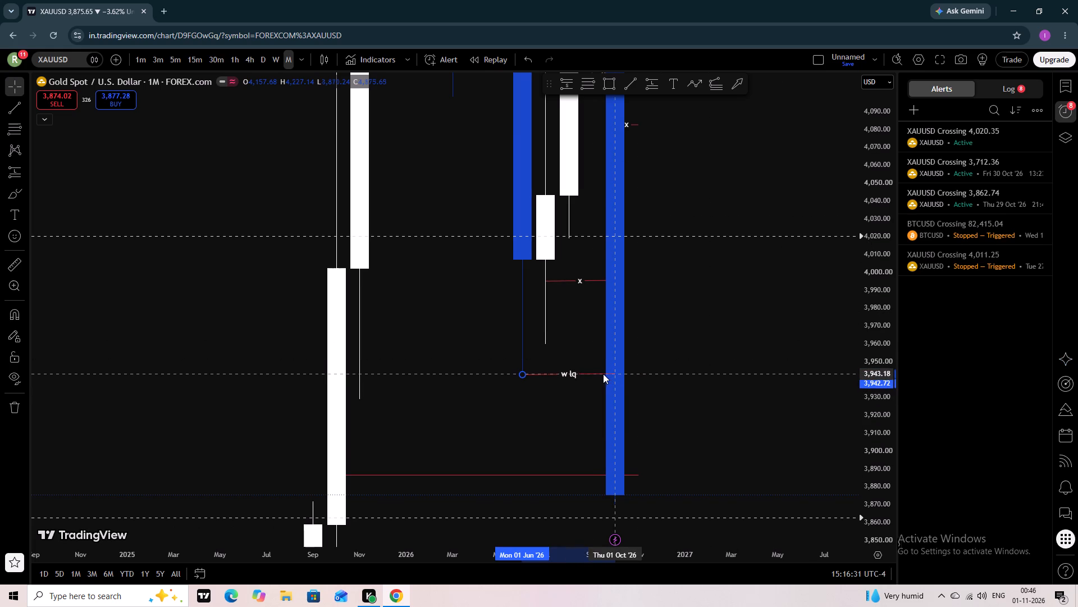
drag(603, 374, 606, 375)
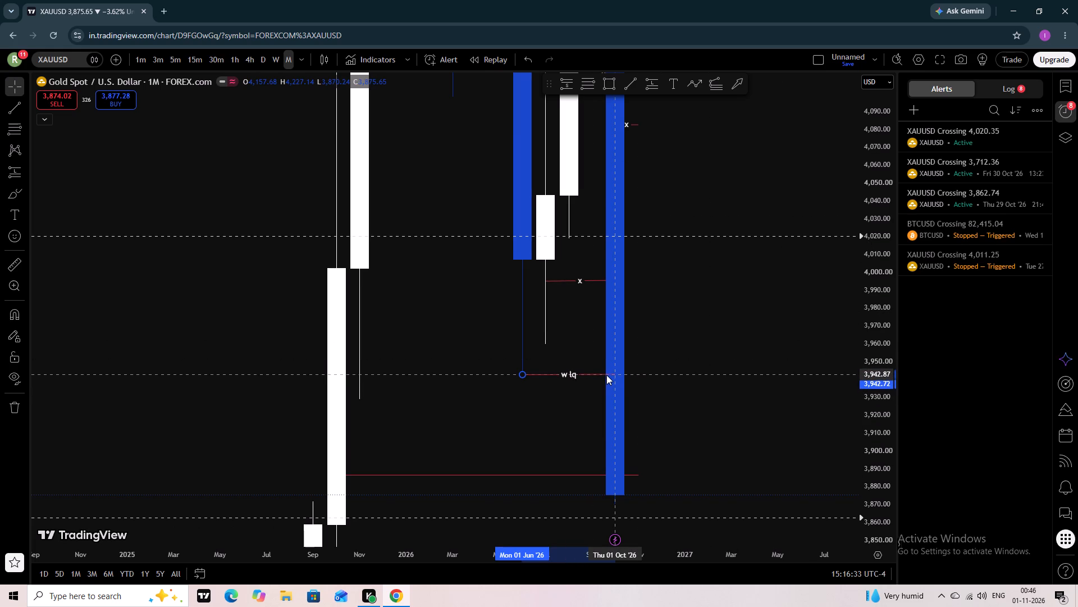
drag(606, 375, 606, 374)
click(573, 407)
Examine the monthly XAUUSD candles and the marked price levels over a wider price and date range.
scroll(573, 408, down, 1)
scroll(573, 408, up, 1)
scroll(573, 408, down, 1)
scroll(573, 408, up, 4)
scroll(573, 408, down, 1)
scroll(573, 408, up, 2)
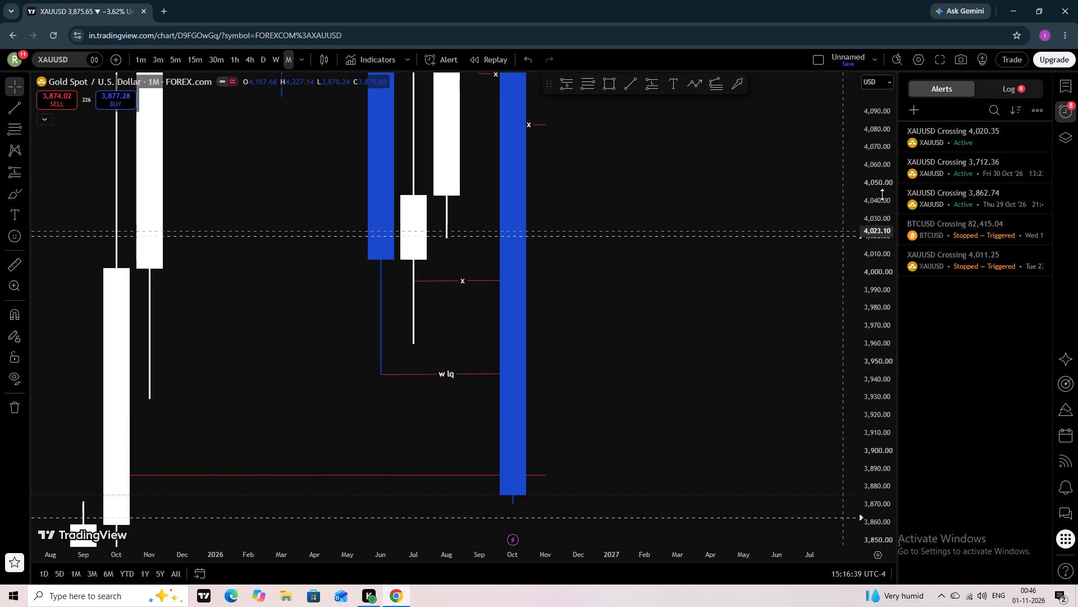
scroll(882, 194, down, 2)
scroll(882, 194, up, 2)
scroll(882, 194, down, 2)
scroll(882, 195, up, 1)
scroll(882, 195, down, 3)
scroll(882, 196, up, 2)
scroll(882, 196, down, 2)
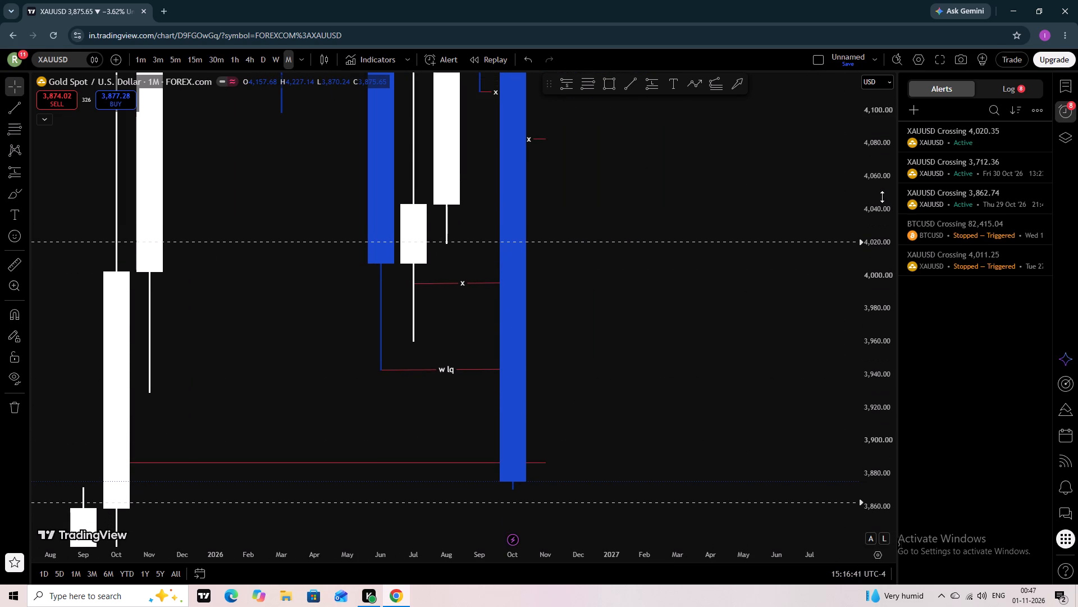
scroll(969, 212, down, 1)
scroll(876, 237, down, 7)
scroll(876, 237, up, 2)
scroll(876, 237, down, 5)
scroll(876, 237, up, 1)
scroll(876, 237, down, 1)
scroll(876, 237, up, 1)
scroll(877, 237, down, 1)
scroll(877, 237, up, 1)
scroll(877, 237, down, 4)
scroll(877, 241, up, 1)
scroll(877, 241, down, 1)
scroll(877, 241, up, 1)
scroll(877, 241, down, 3)
scroll(877, 241, up, 1)
scroll(877, 241, down, 9)
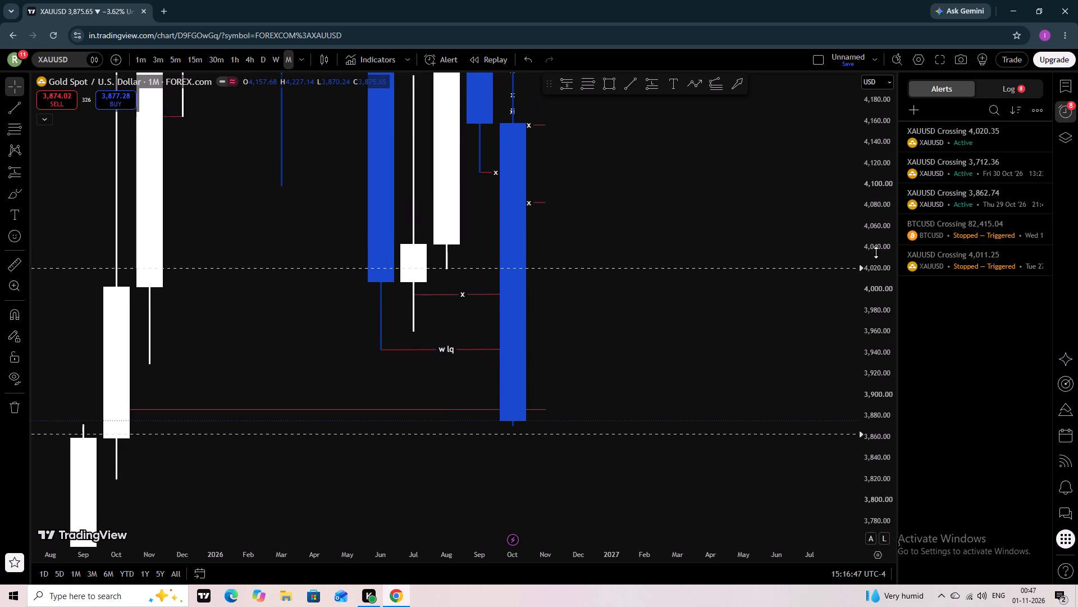
scroll(875, 257, down, 2)
scroll(874, 261, up, 1)
scroll(874, 261, down, 1)
drag(876, 153, 901, 441)
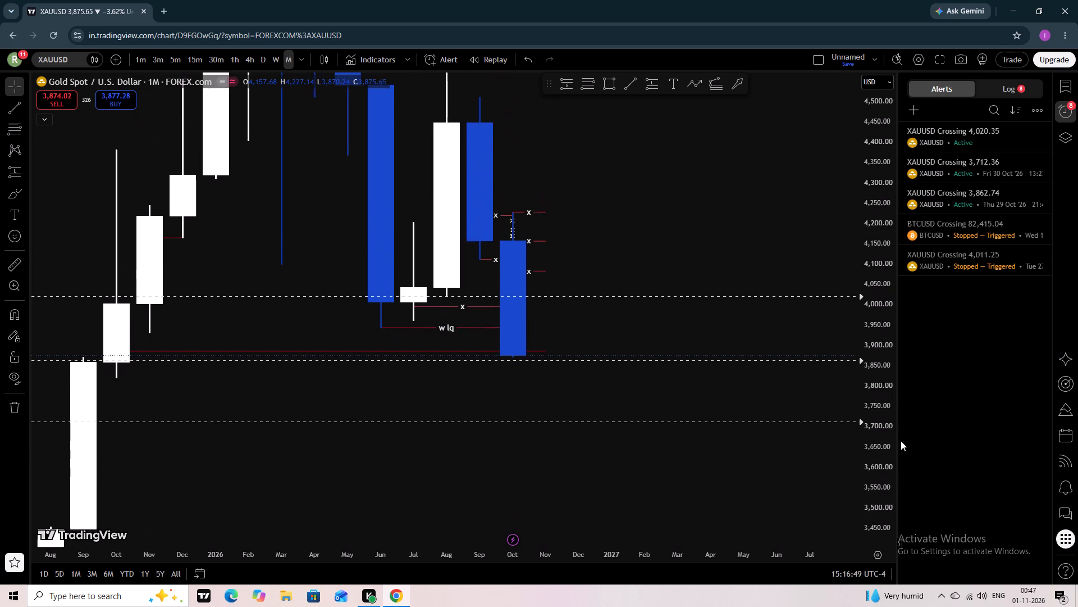
drag(901, 441, 902, 438)
drag(890, 174, 888, 372)
drag(400, 489, 488, 492)
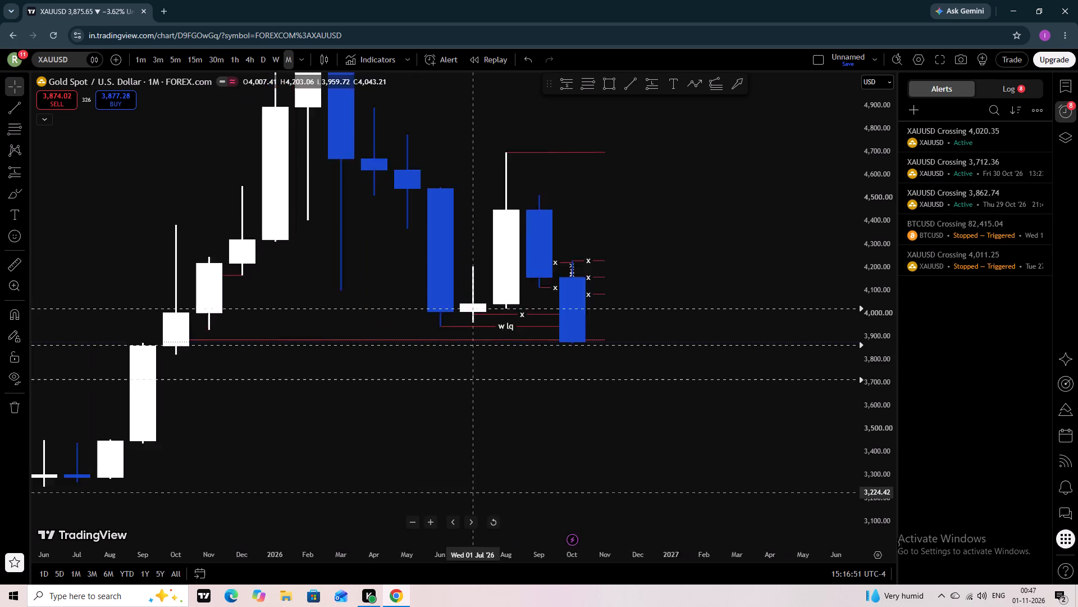
drag(488, 492, 588, 478)
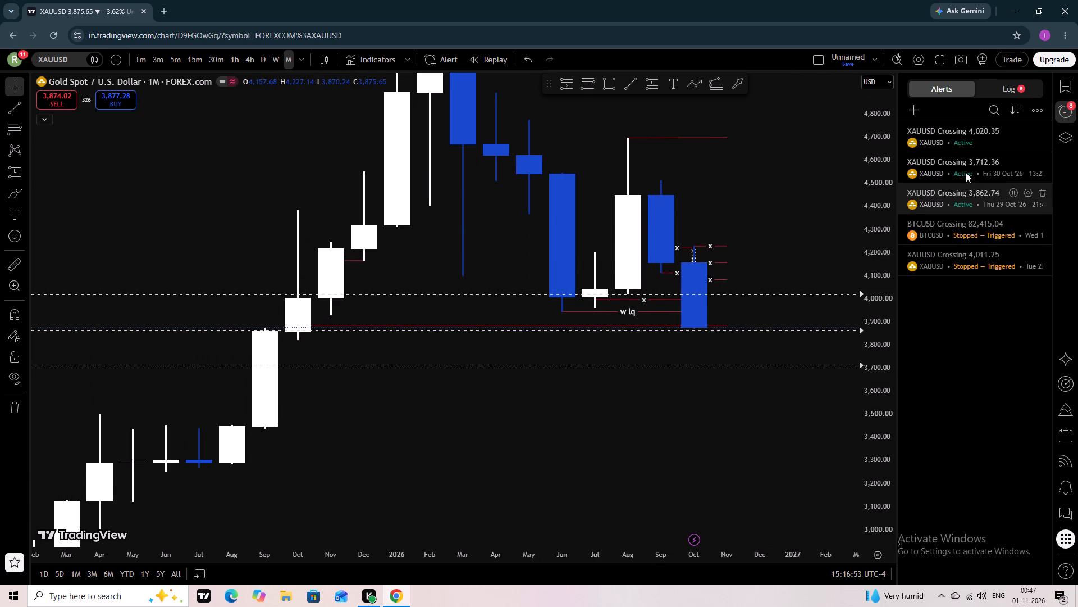
Delete the three active XAUUSD alerts: Crossing 4,020.35, Crossing 3,712.36 and Crossing 3,862.74.
click(1035, 132)
click(1043, 129)
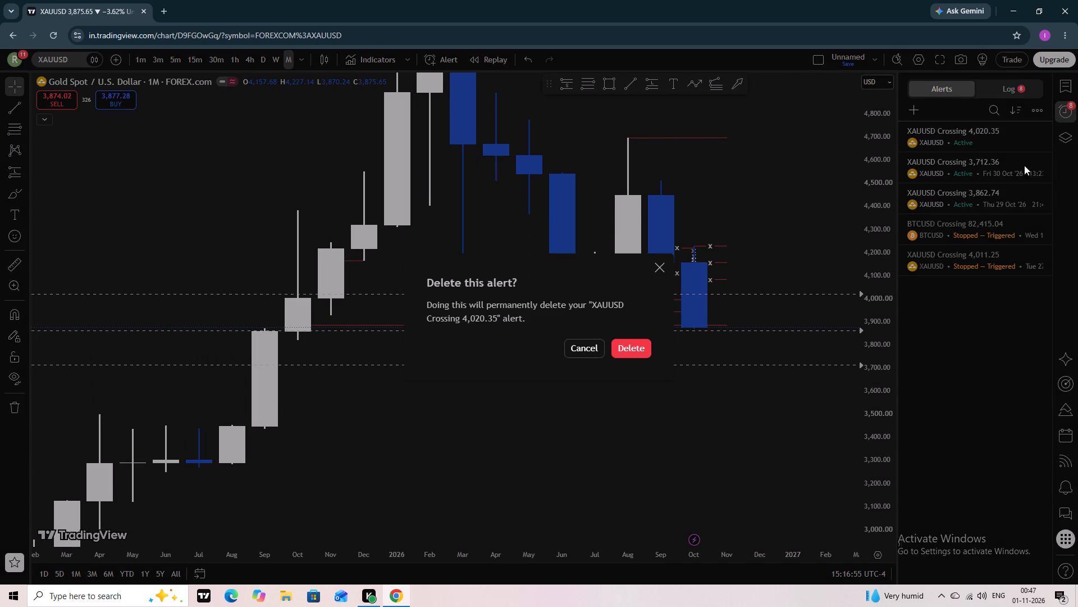
click(627, 344)
click(1044, 164)
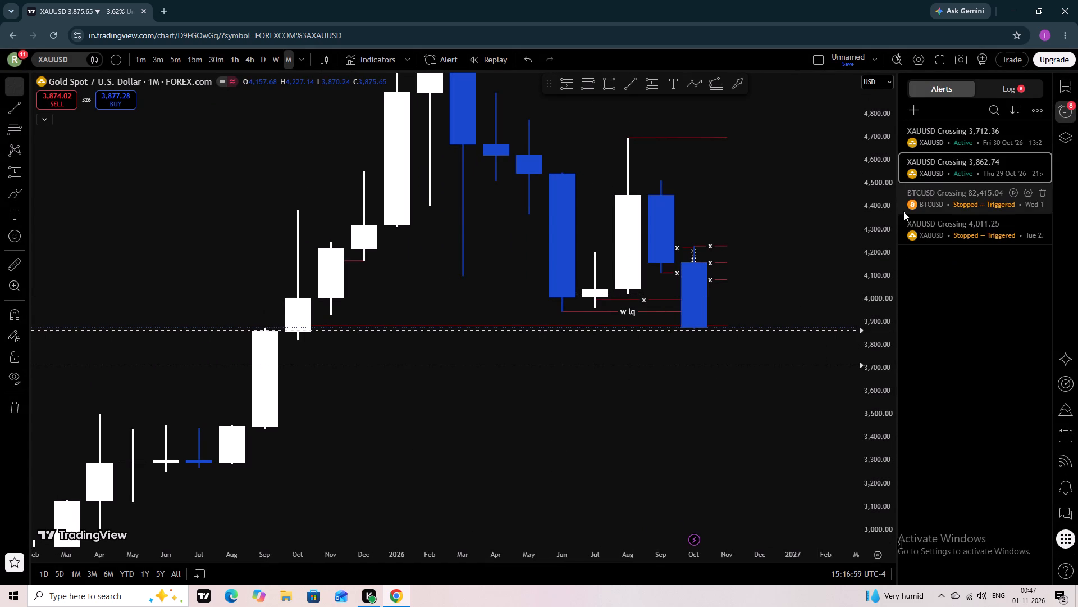
click(1040, 132)
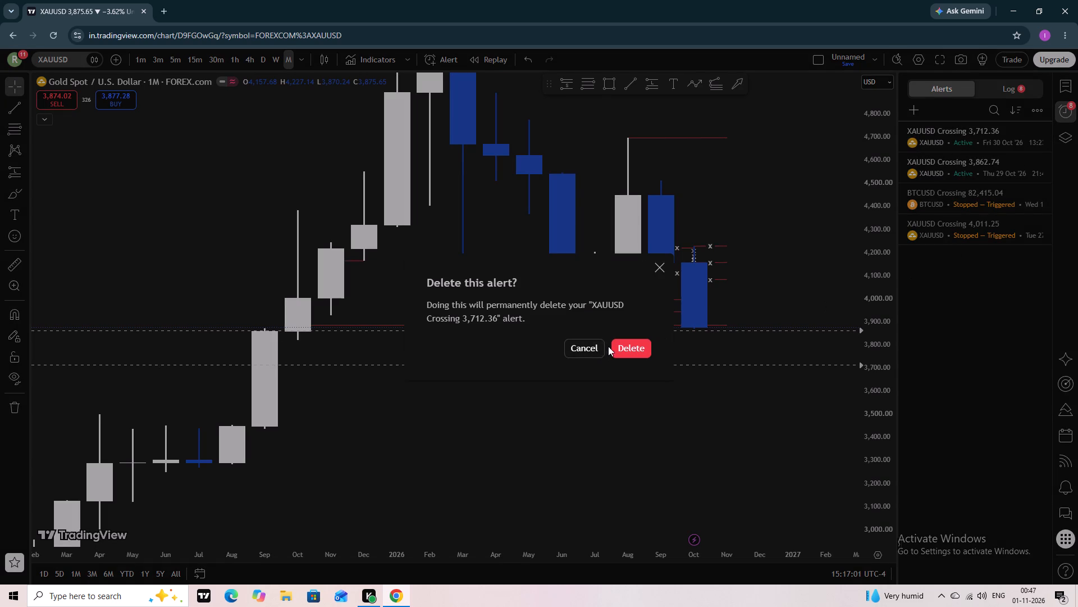
click(624, 347)
click(1043, 125)
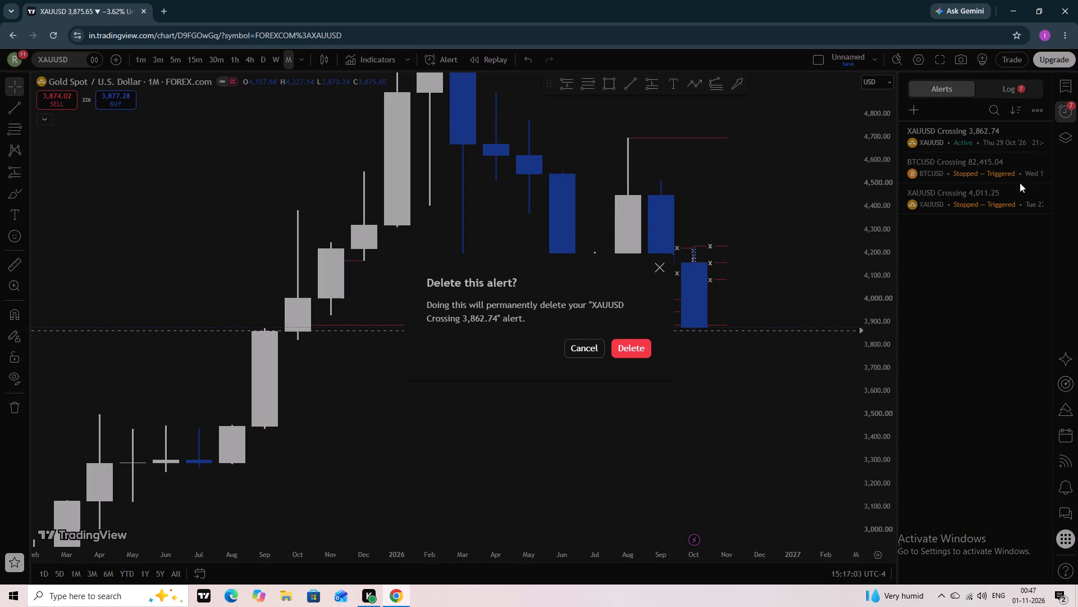
click(631, 352)
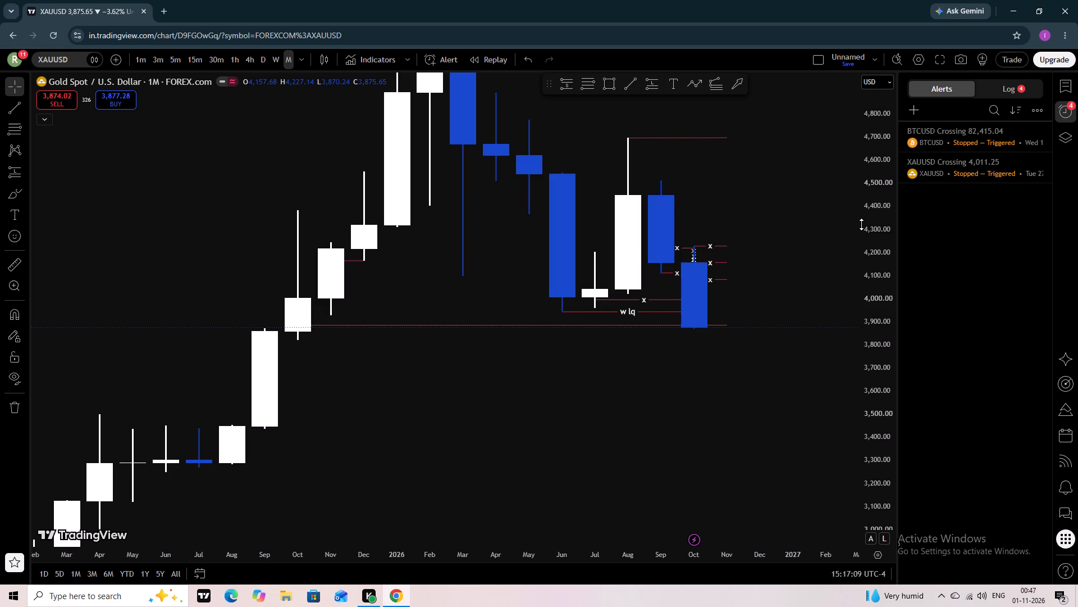
click(179, 359)
Switch the XAUUSD chart to the weekly timeframe.
click(271, 60)
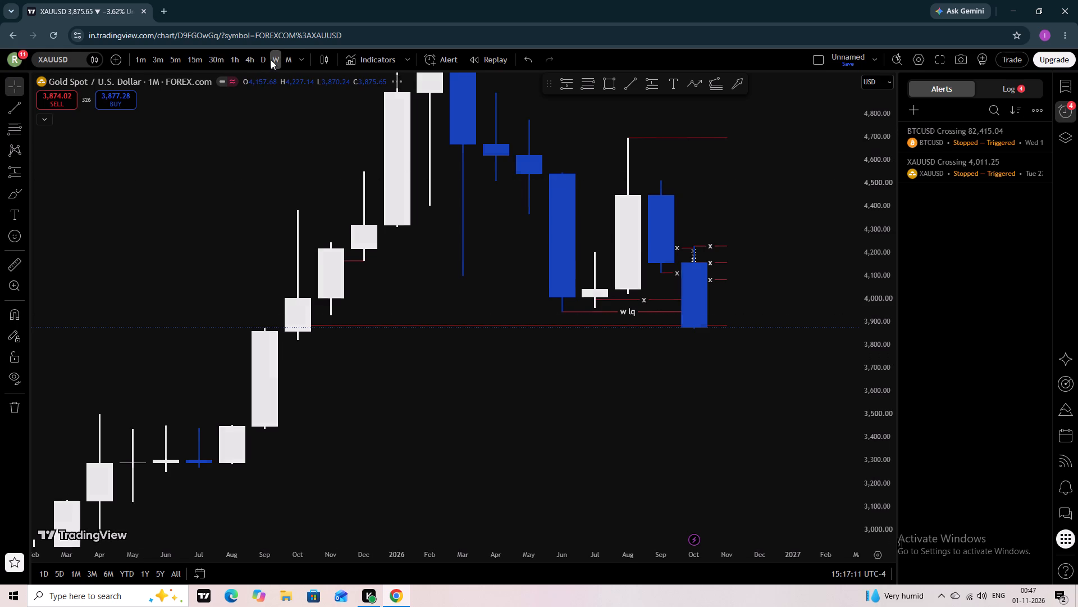
Hide the alerts list to give the weekly chart more width.
scroll(336, 445, down, 3)
drag(560, 436, 454, 470)
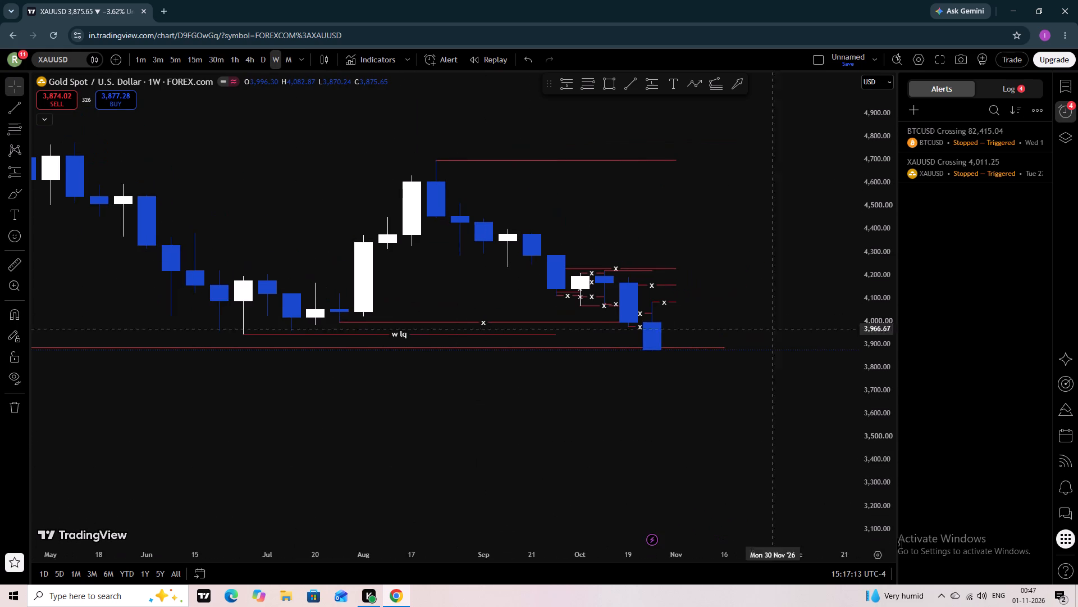
scroll(851, 293, up, 2)
scroll(896, 322, down, 1)
scroll(896, 322, up, 3)
scroll(896, 322, down, 1)
drag(870, 324, 826, 229)
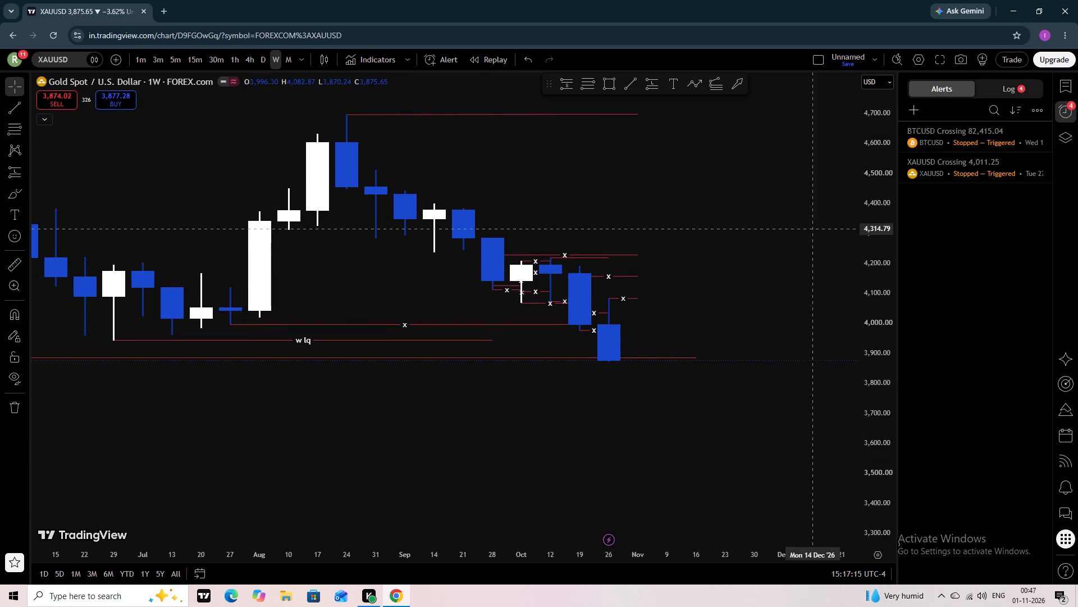
drag(884, 216, 884, 215)
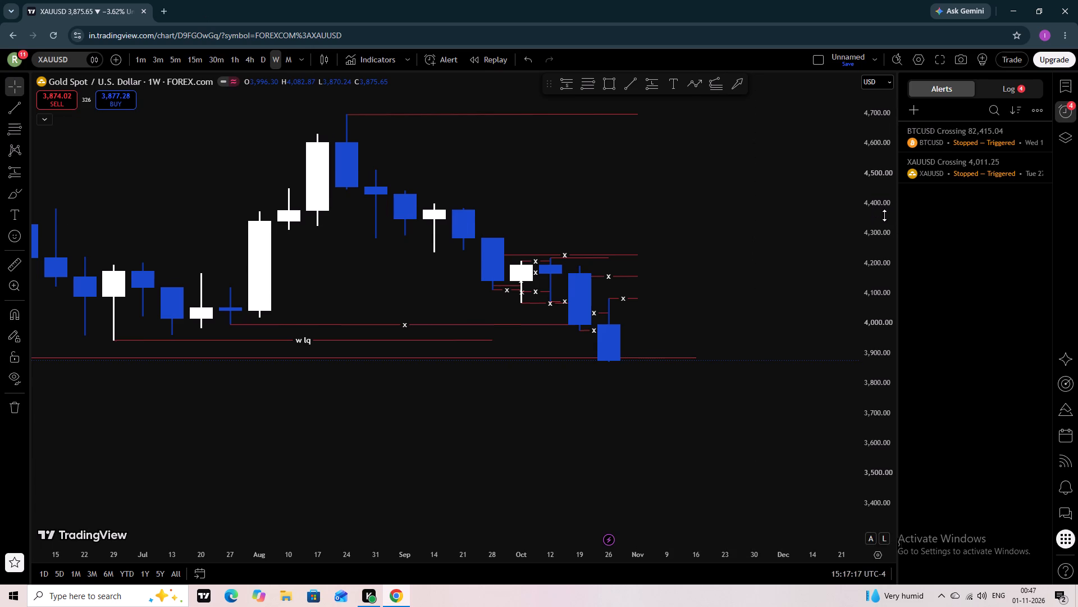
drag(884, 215, 908, 68)
drag(879, 224, 888, 172)
drag(372, 243, 490, 325)
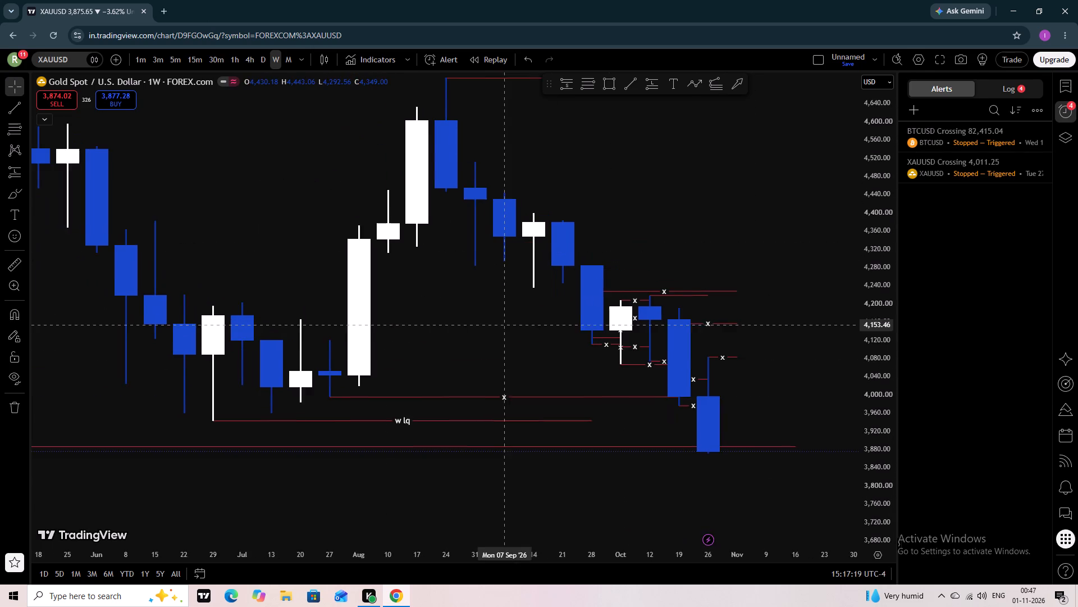
drag(490, 325, 500, 298)
click(1072, 112)
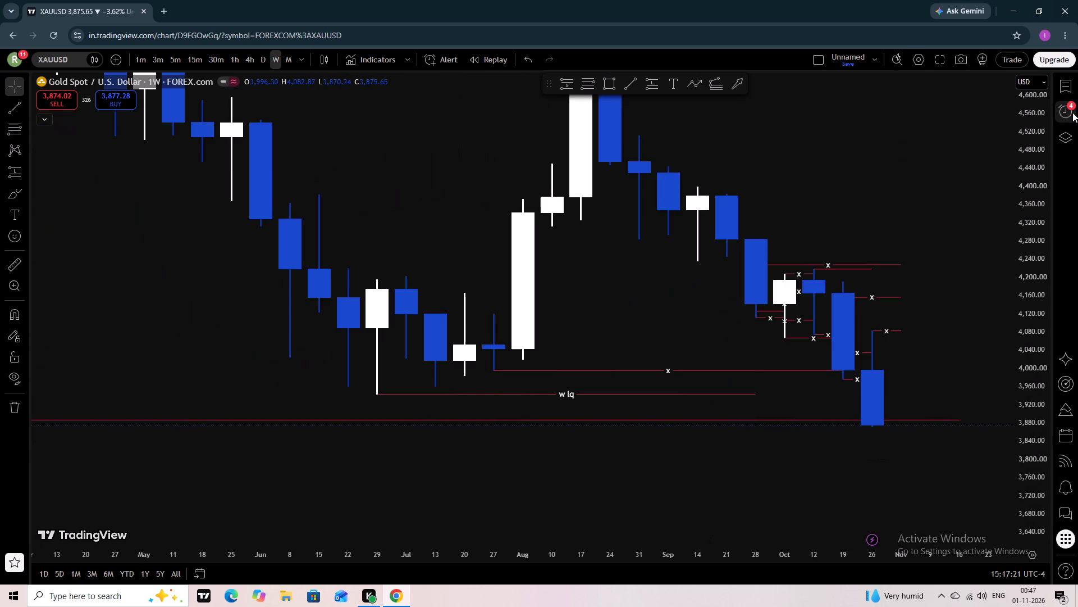
Shorten the long red line at about 3,885 so that it ends at the 26 October 2026 weekly candle.
drag(1037, 295, 1042, 150)
drag(973, 376, 986, 268)
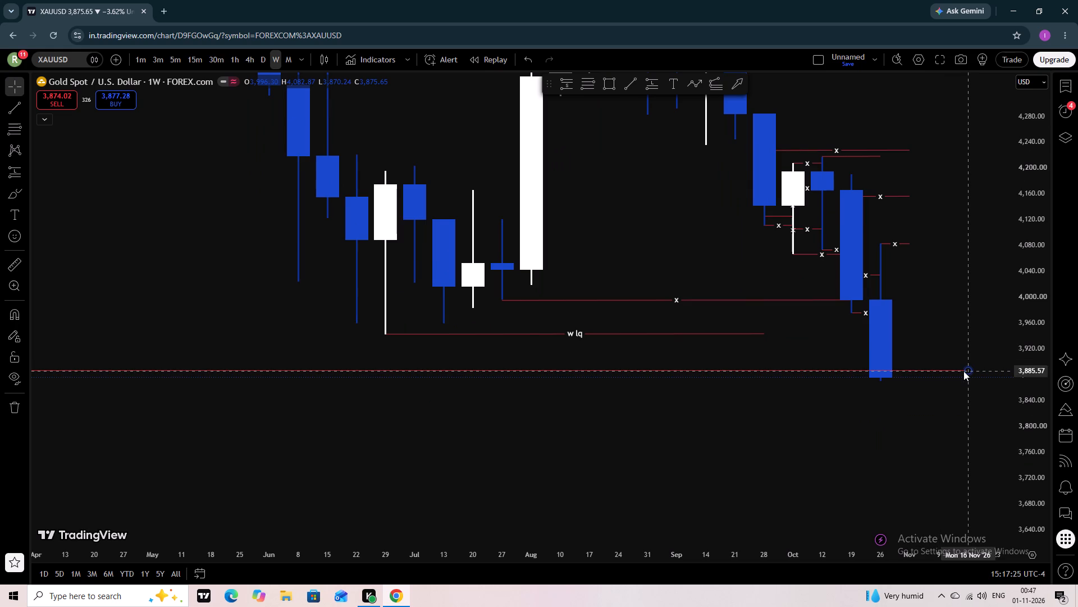
drag(965, 371, 866, 371)
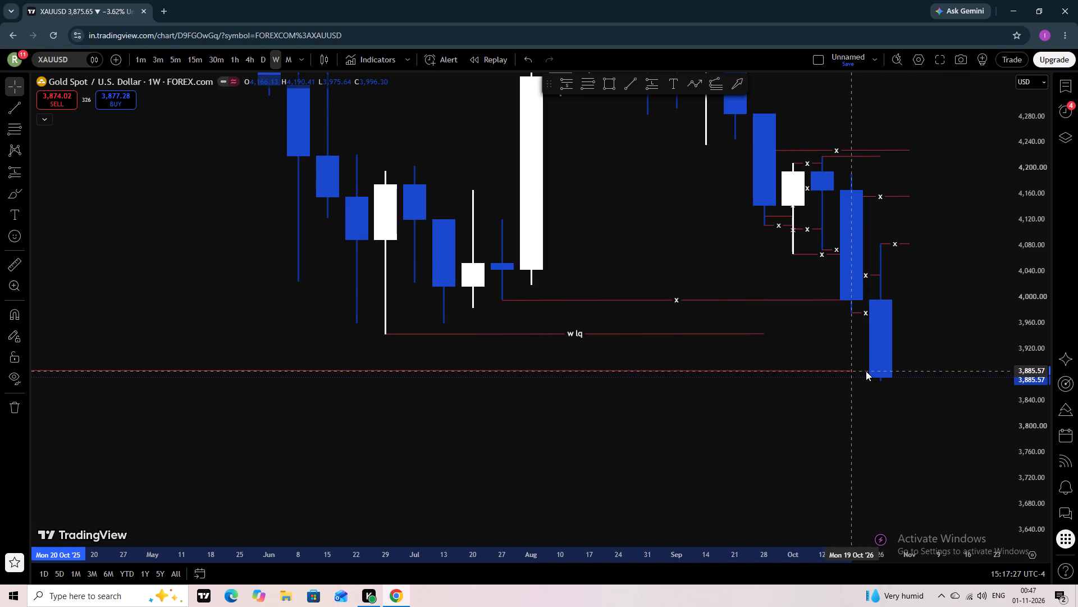
drag(866, 371, 878, 370)
click(837, 394)
Extend the "w lq" line at about 3,942 to the 26 October 2026 weekly candle.
scroll(780, 399, down, 1)
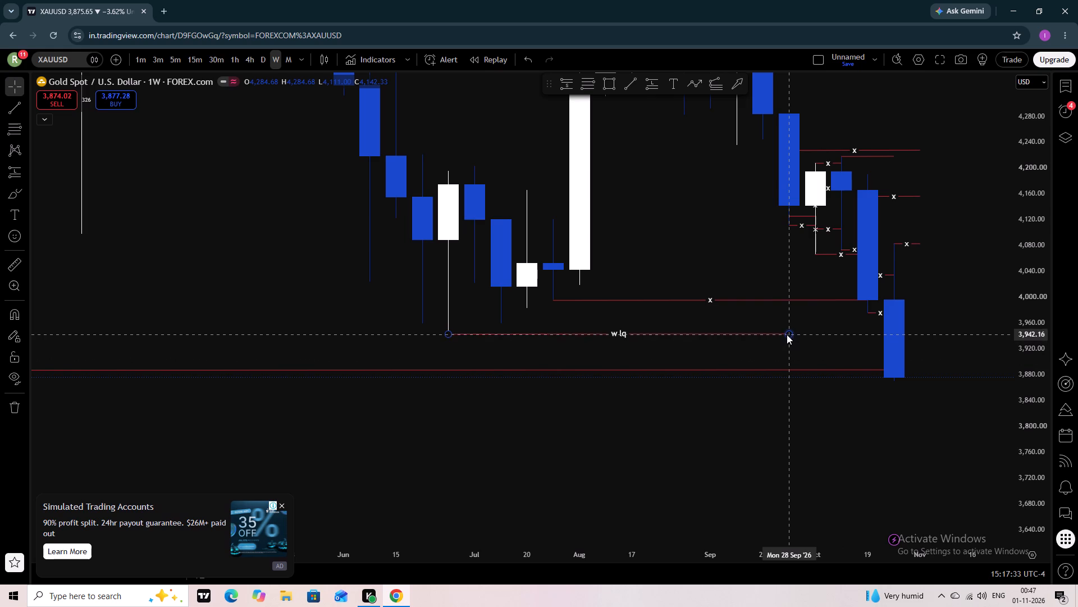
drag(787, 334, 865, 332)
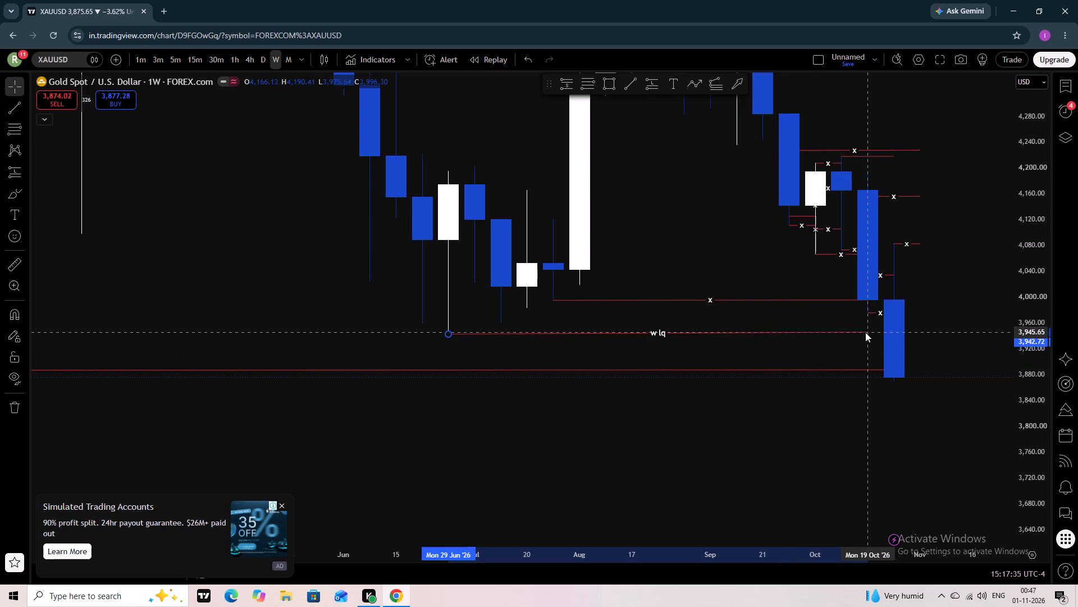
drag(865, 332, 883, 334)
click(849, 357)
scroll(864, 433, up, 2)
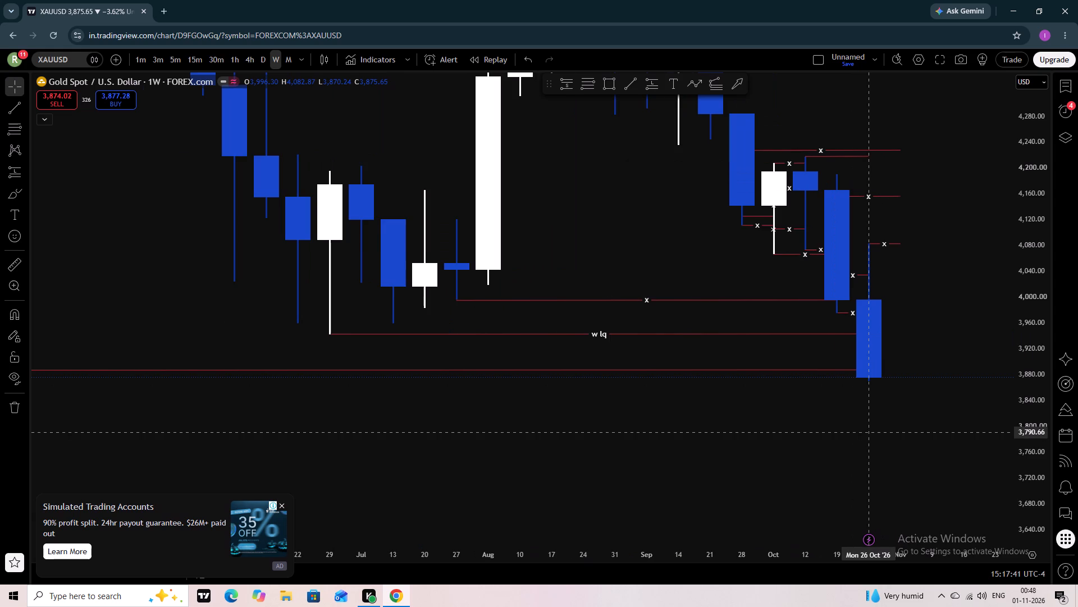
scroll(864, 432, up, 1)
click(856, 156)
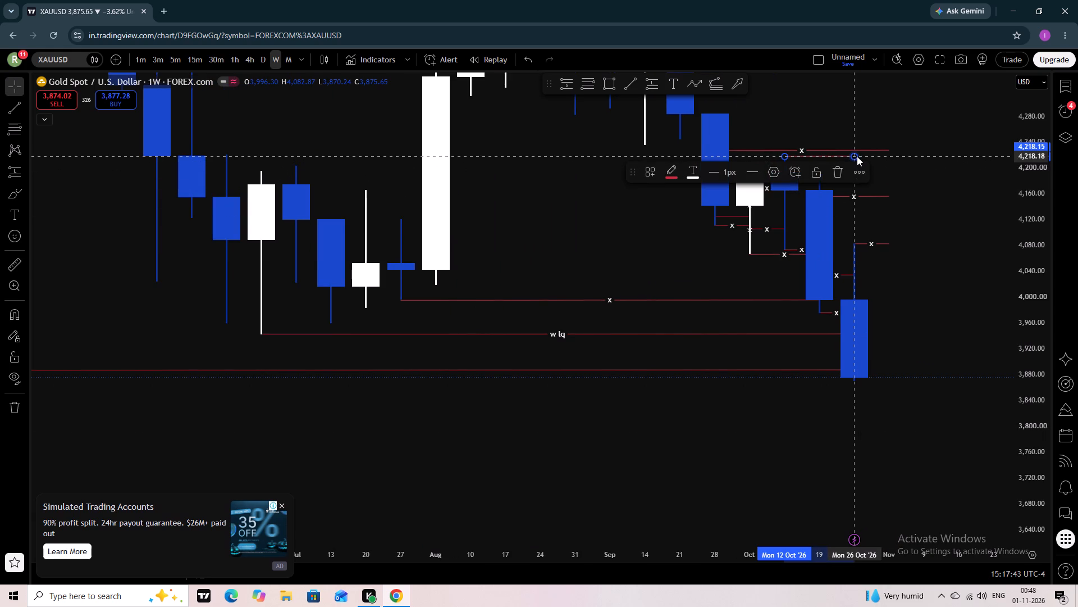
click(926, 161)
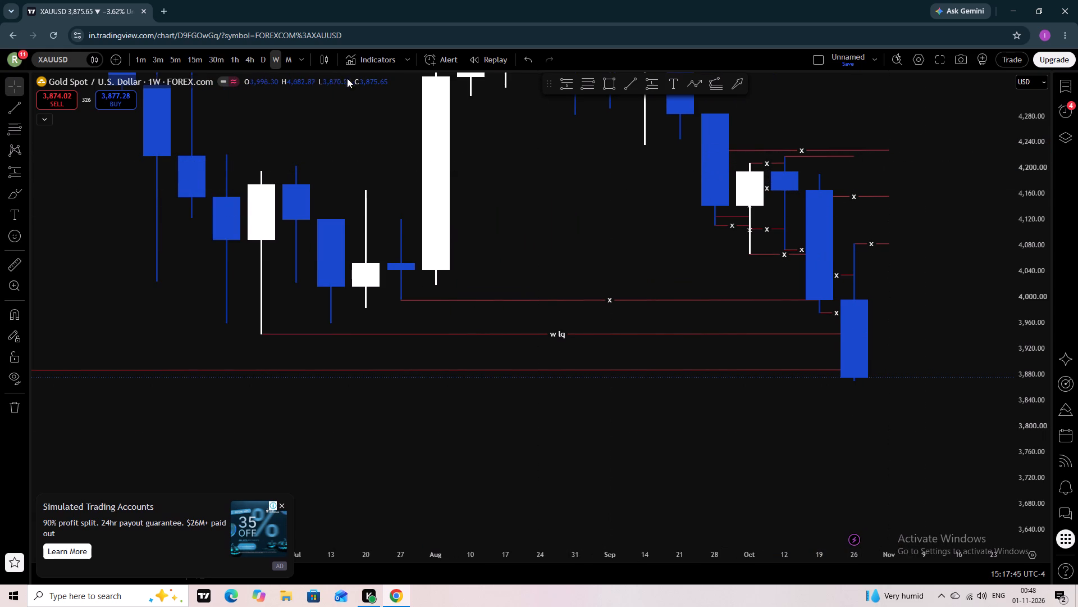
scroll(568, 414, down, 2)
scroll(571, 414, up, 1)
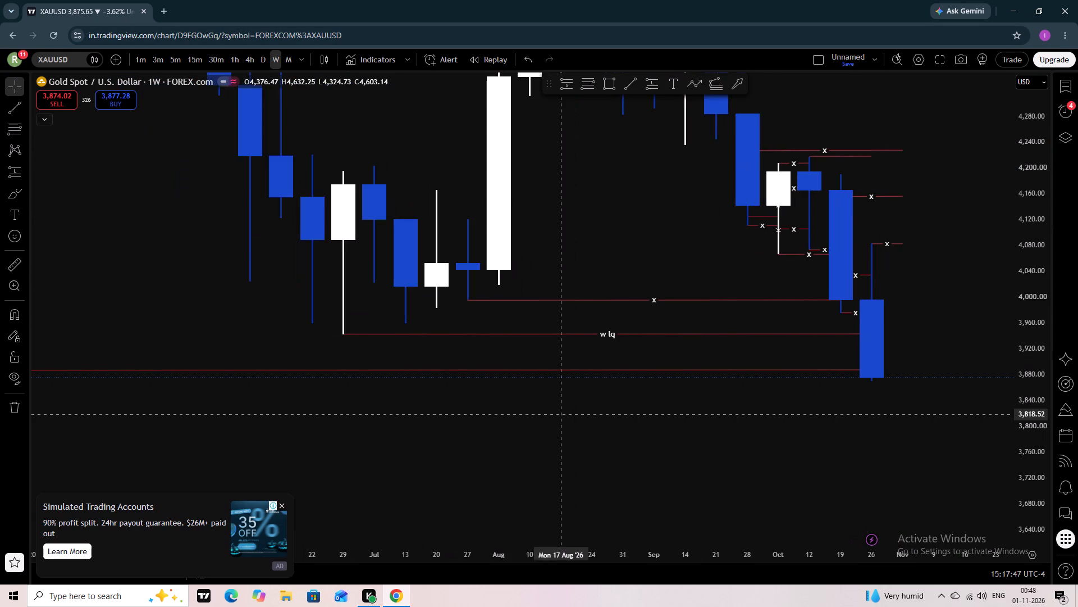
Draw a trend line at about 3,500 from the April 2025 high to the early September 2025 weekly candle.
scroll(560, 414, down, 3)
scroll(534, 418, up, 2)
scroll(472, 432, down, 1)
scroll(464, 434, up, 1)
scroll(450, 433, down, 1)
scroll(392, 431, down, 2)
scroll(392, 432, up, 1)
scroll(392, 432, down, 7)
drag(392, 432, 384, 409)
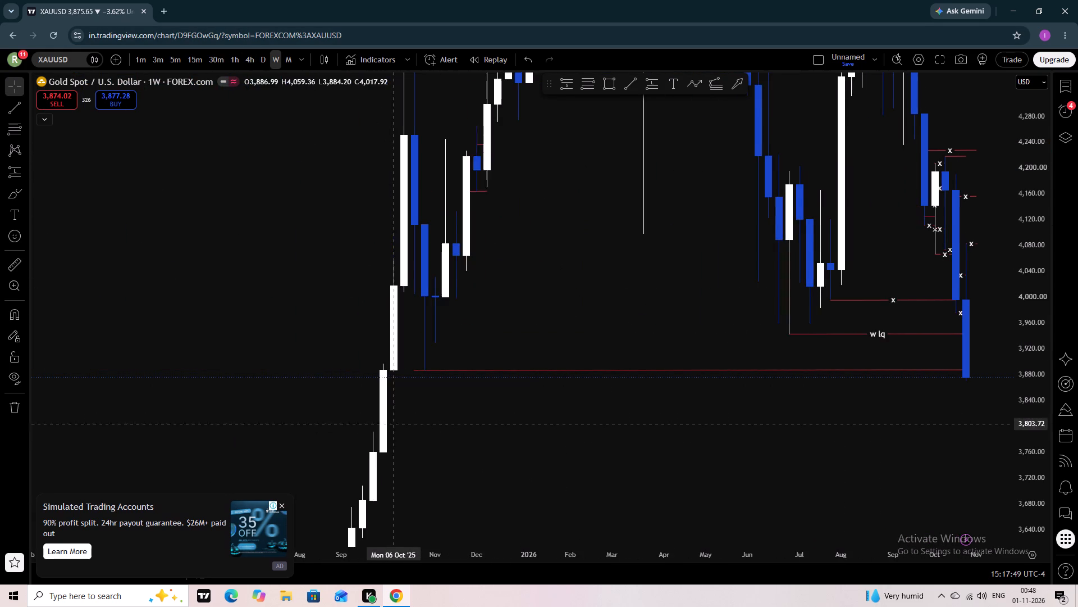
drag(384, 409, 331, 262)
drag(447, 372, 427, 291)
scroll(427, 291, down, 1)
drag(506, 419, 488, 345)
drag(542, 447, 483, 425)
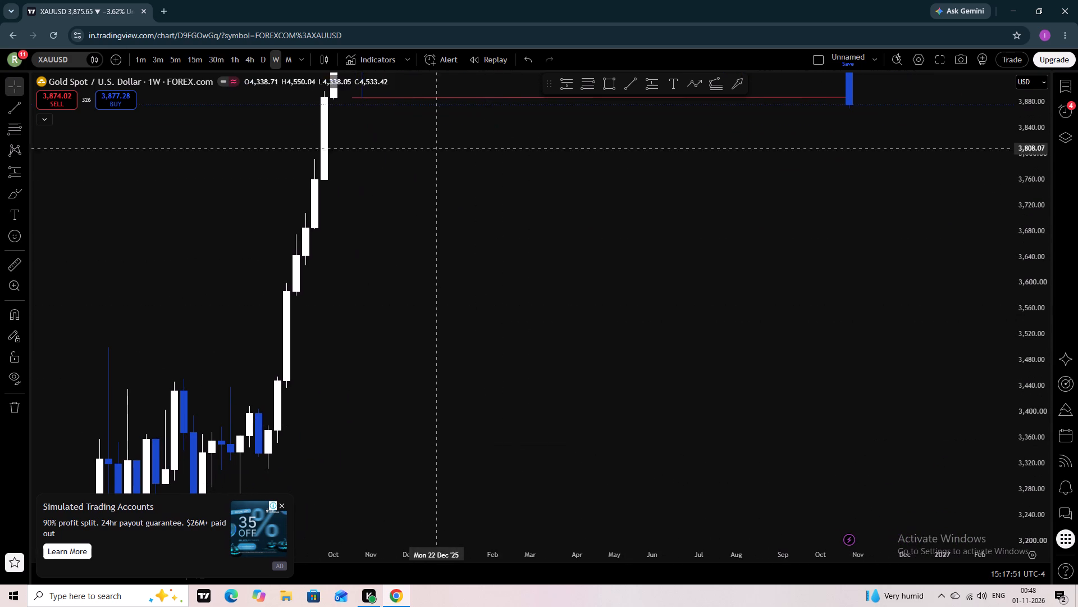
click(625, 91)
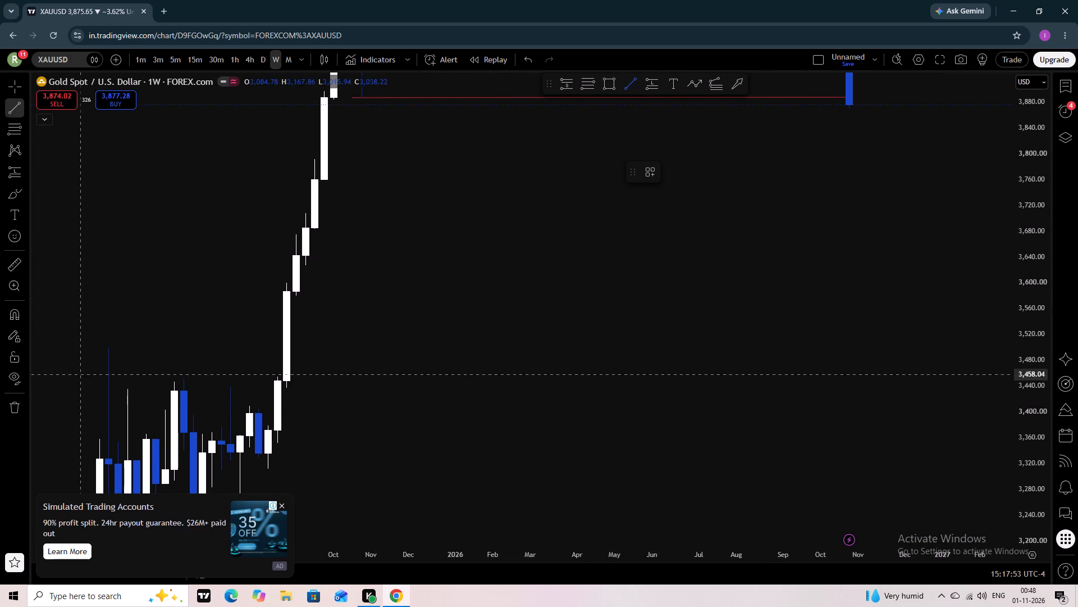
click(108, 346)
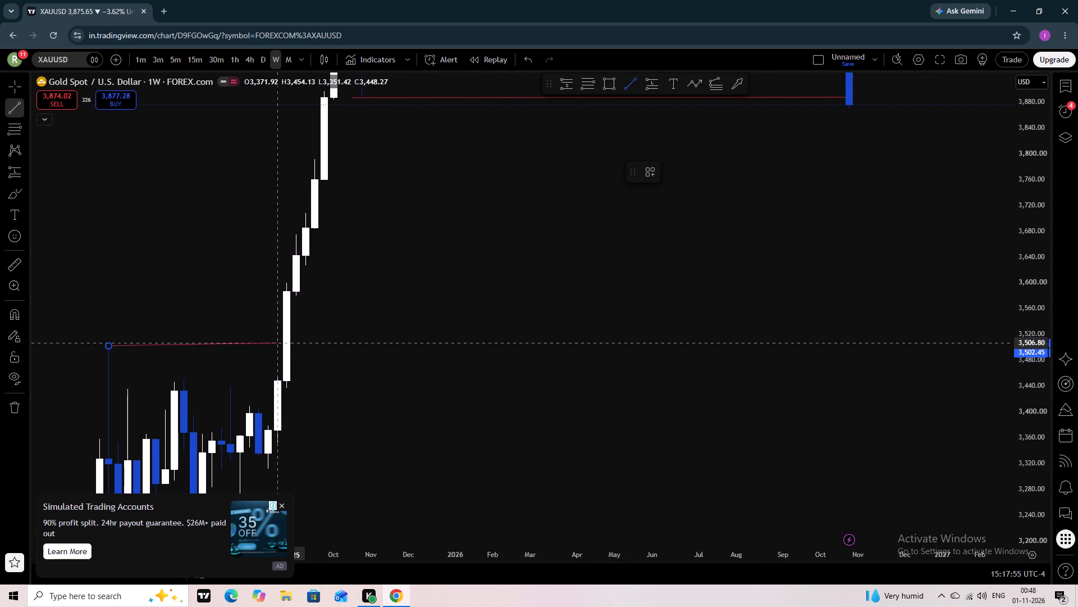
click(285, 345)
click(262, 382)
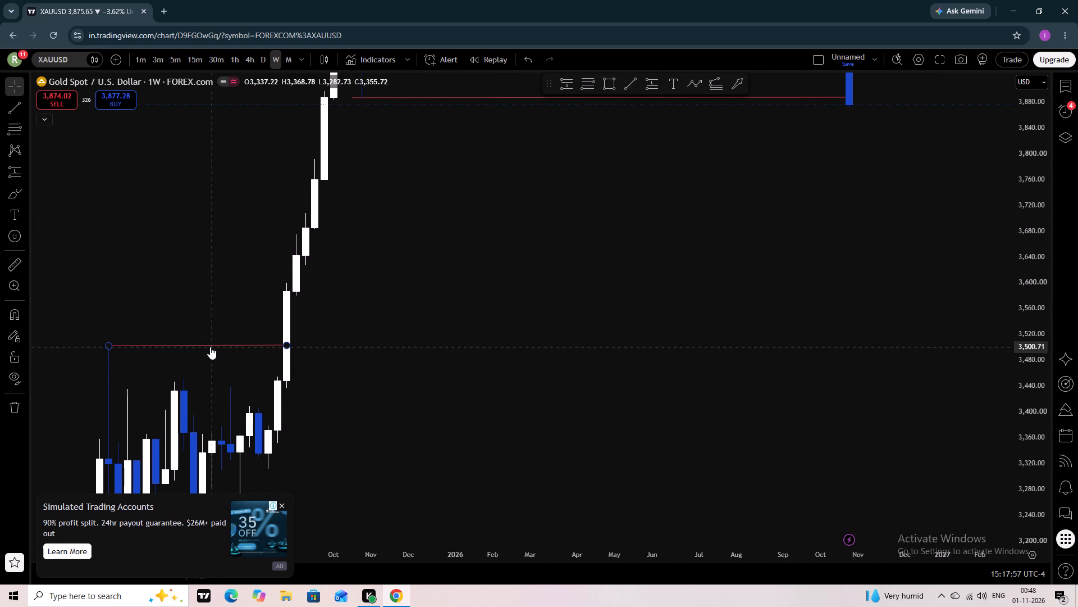
click(211, 346)
click(233, 315)
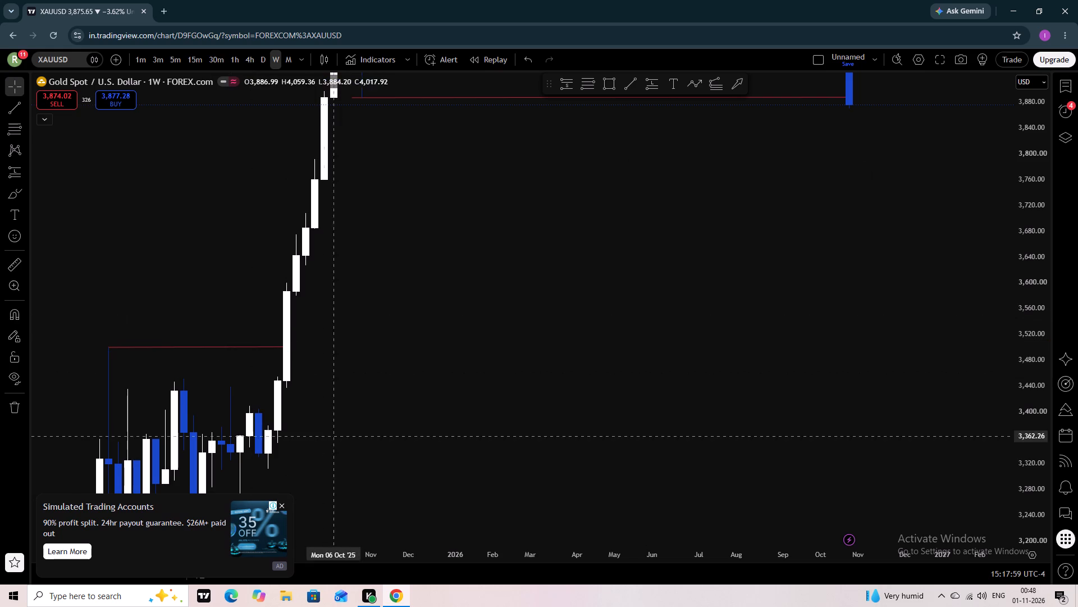
Draw a horizontal trend line at about 3,310 from the August 2025 lows to the week of 15 February 2027.
click(626, 80)
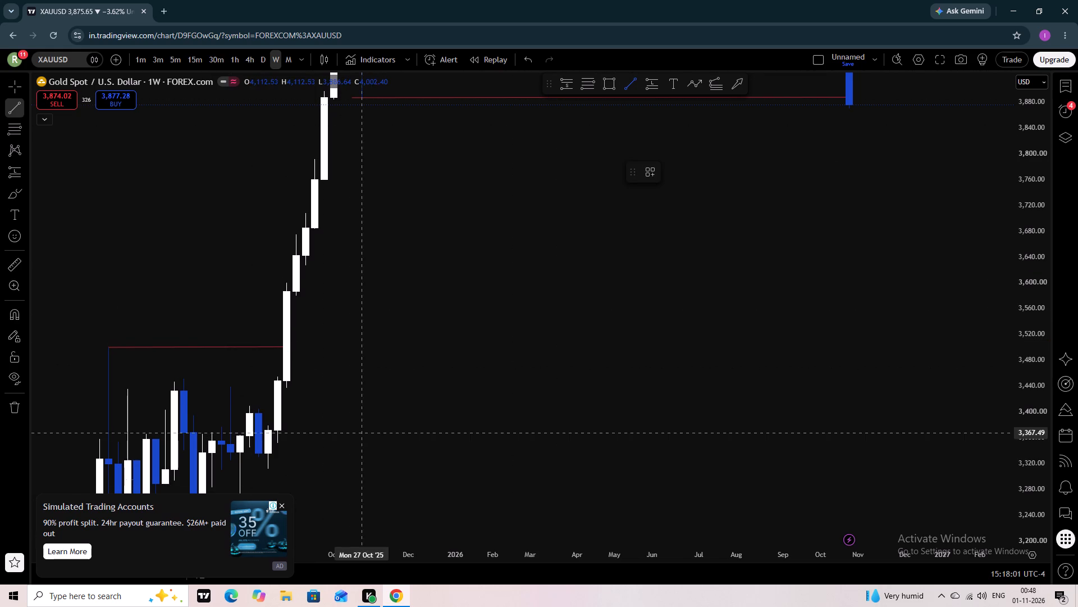
right_drag(363, 502, 358, 431)
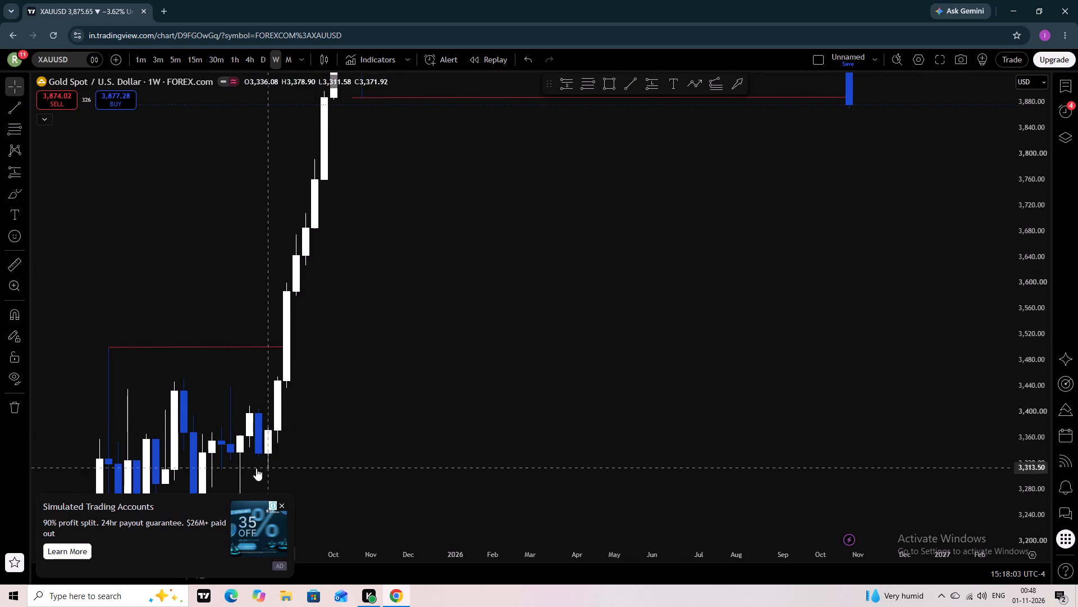
click(633, 90)
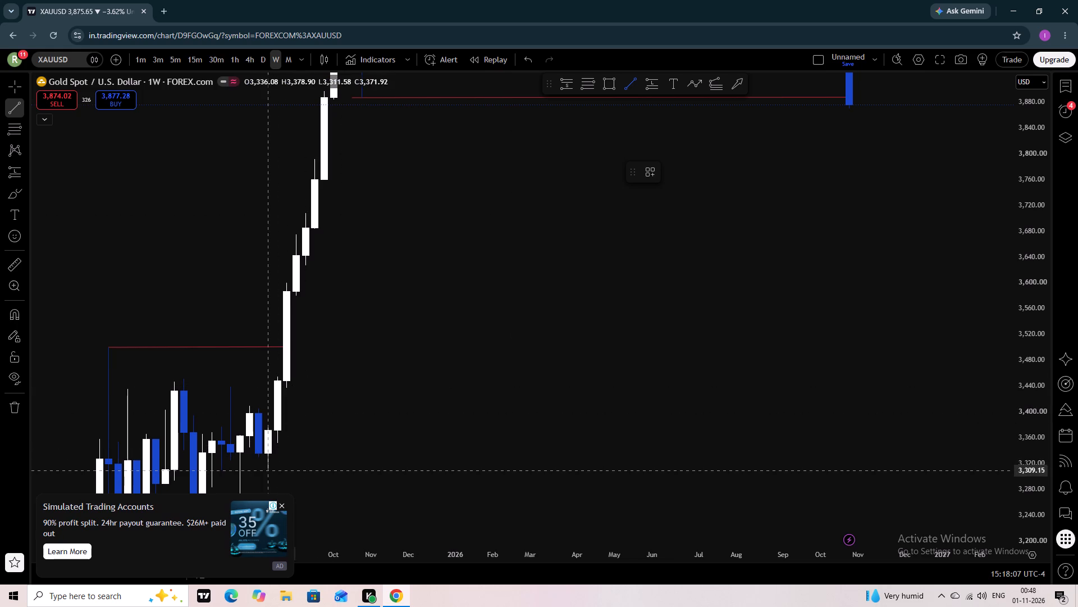
click(258, 469)
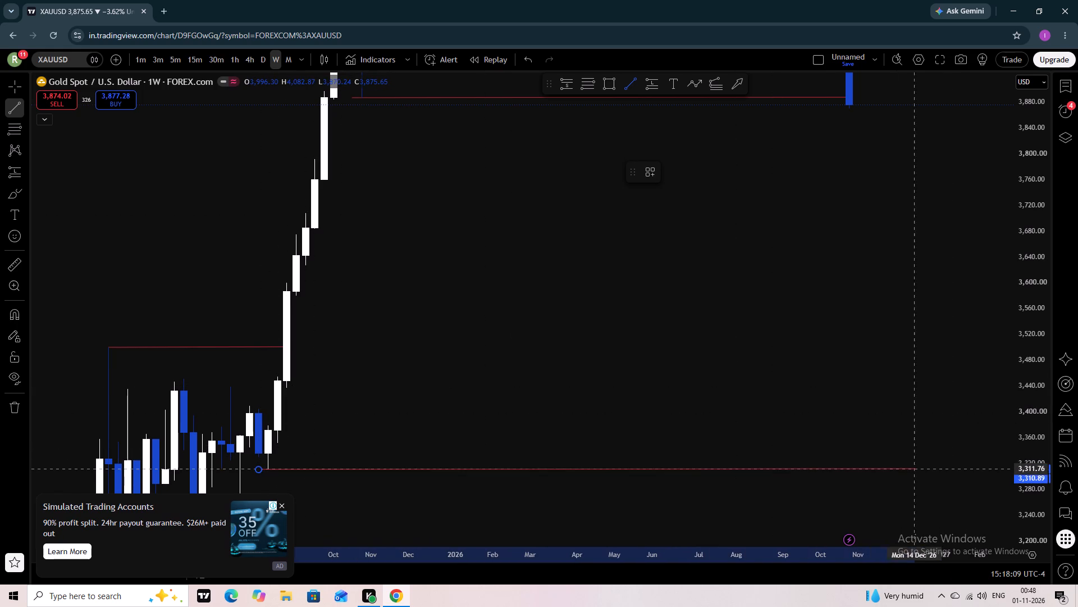
click(999, 469)
click(989, 495)
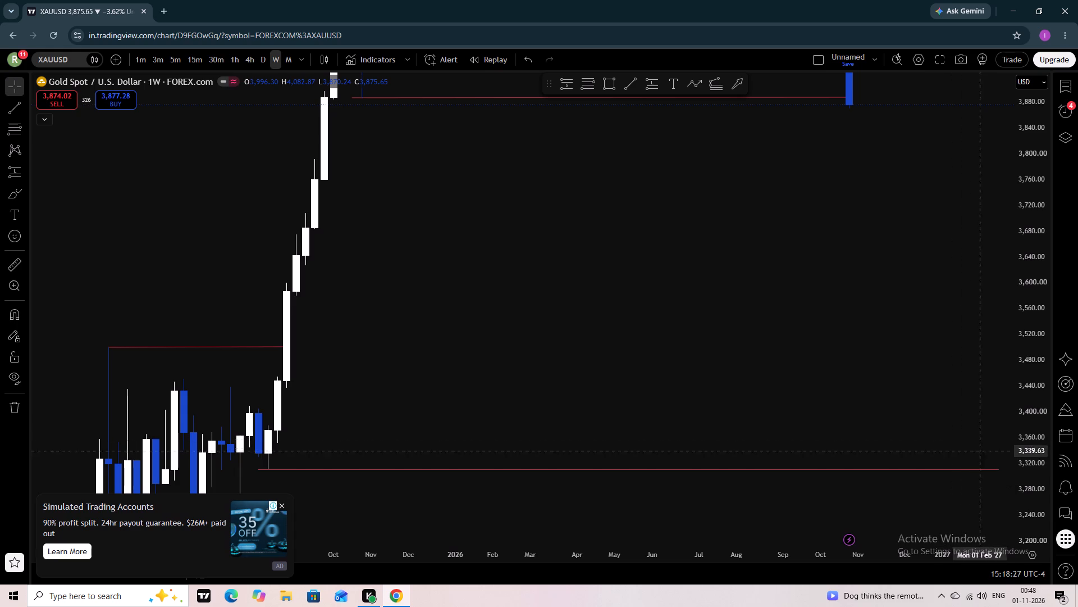
Examine the weekly price structure from the 3,310 and 3,500 lines up to the latest candles.
scroll(1052, 330, down, 2)
drag(1039, 152, 1031, 291)
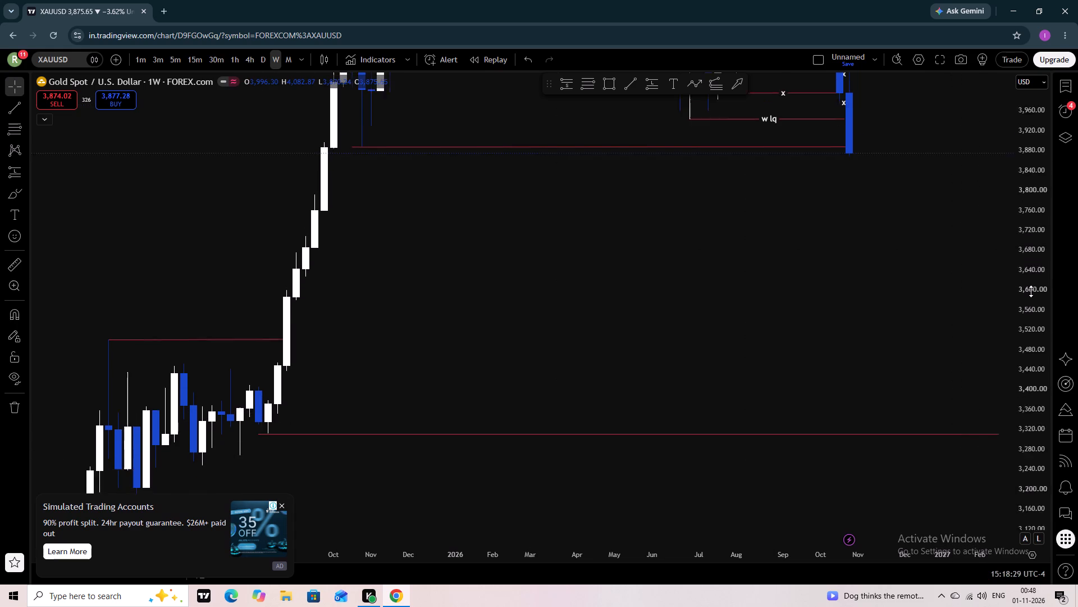
drag(1031, 291, 1031, 382)
drag(1028, 210, 1034, 276)
drag(1032, 247, 1040, 290)
drag(1038, 247, 1040, 279)
drag(1040, 257, 1042, 273)
drag(967, 276, 940, 310)
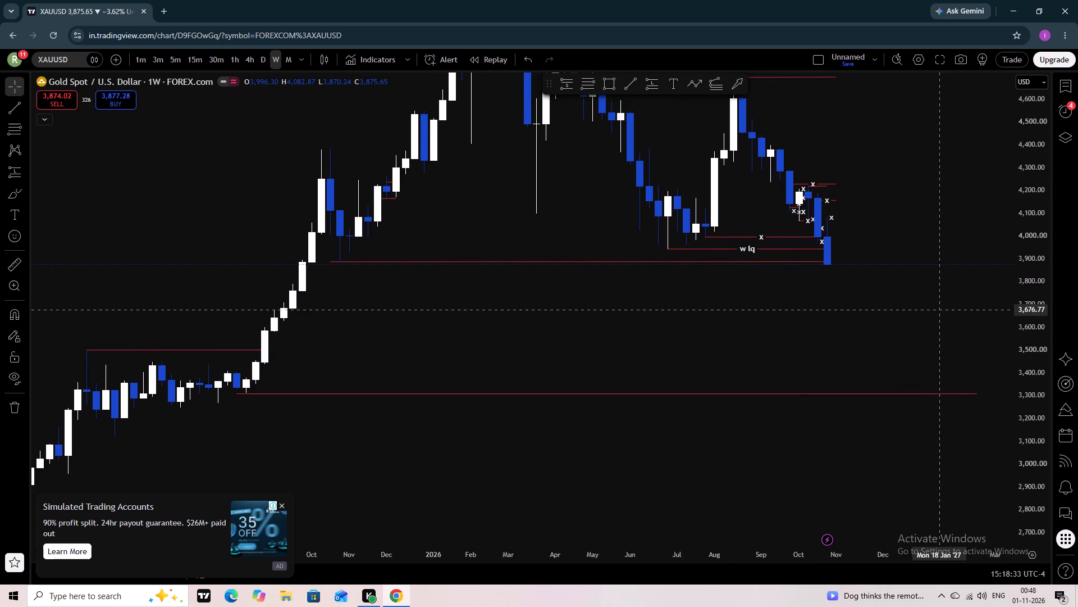
drag(751, 349, 777, 344)
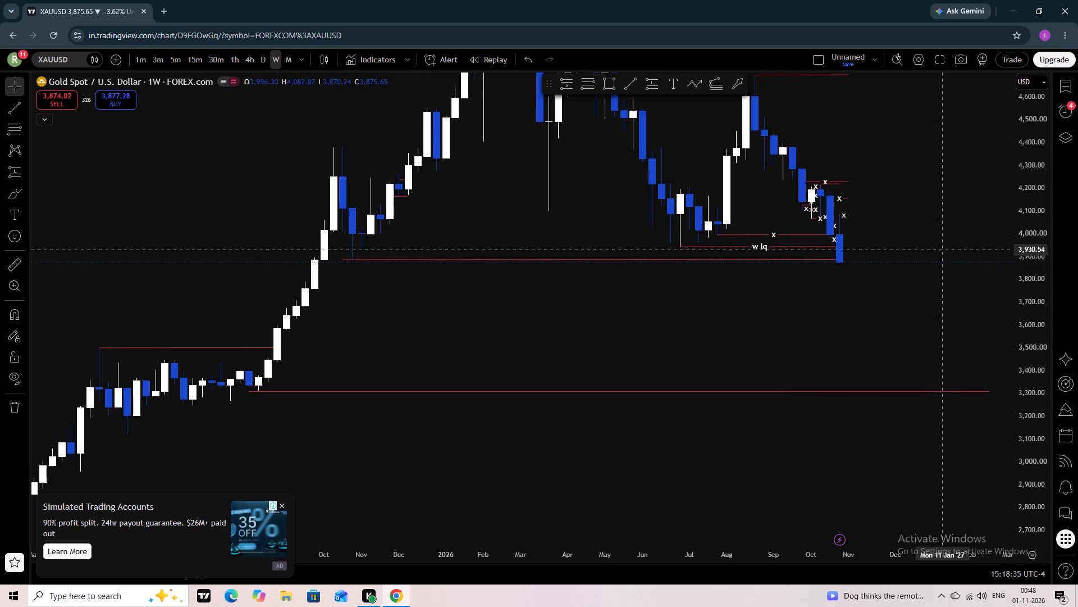
drag(476, 294, 469, 315)
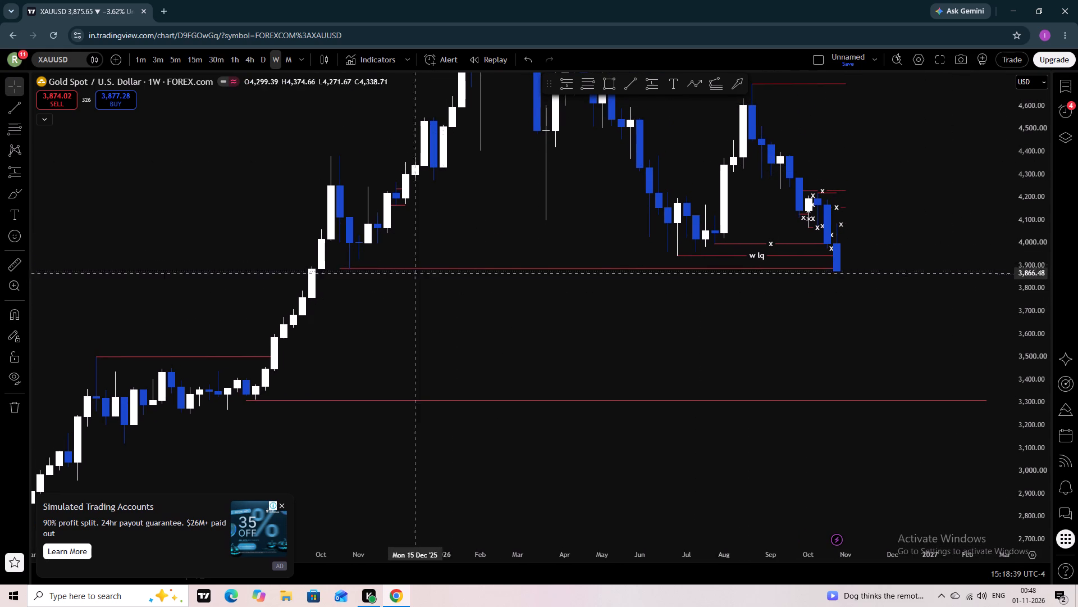
Switch the XAUUSD chart to the daily timeframe.
click(260, 64)
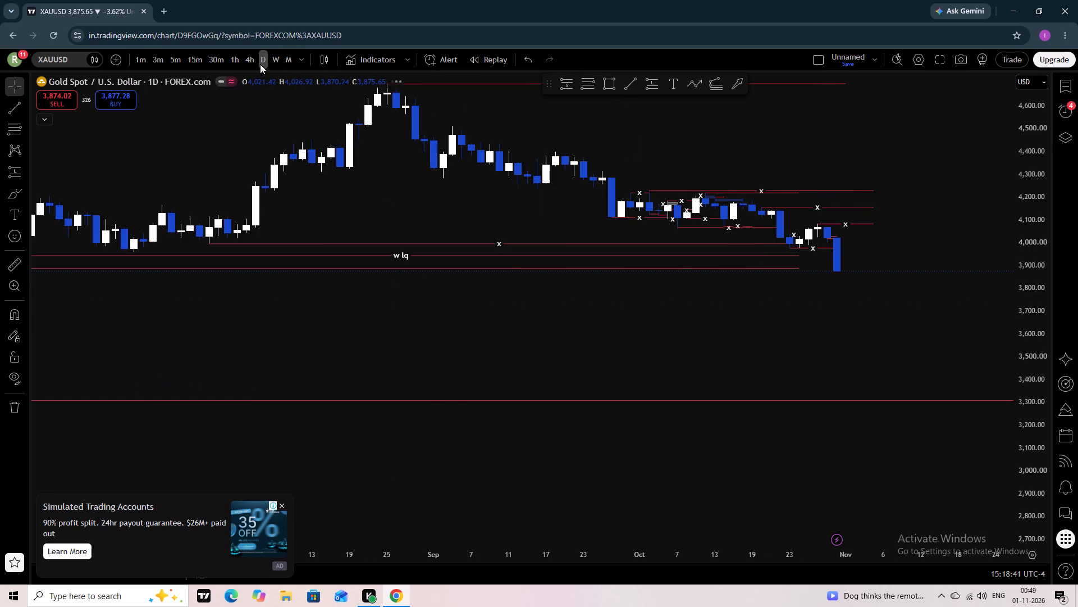
Examine the daily price action from the 2025 rally to the latest candle against the marked lines.
scroll(531, 319, down, 1)
scroll(531, 319, up, 1)
scroll(531, 319, down, 1)
scroll(531, 319, up, 1)
scroll(531, 319, down, 5)
scroll(531, 321, up, 1)
scroll(531, 322, down, 4)
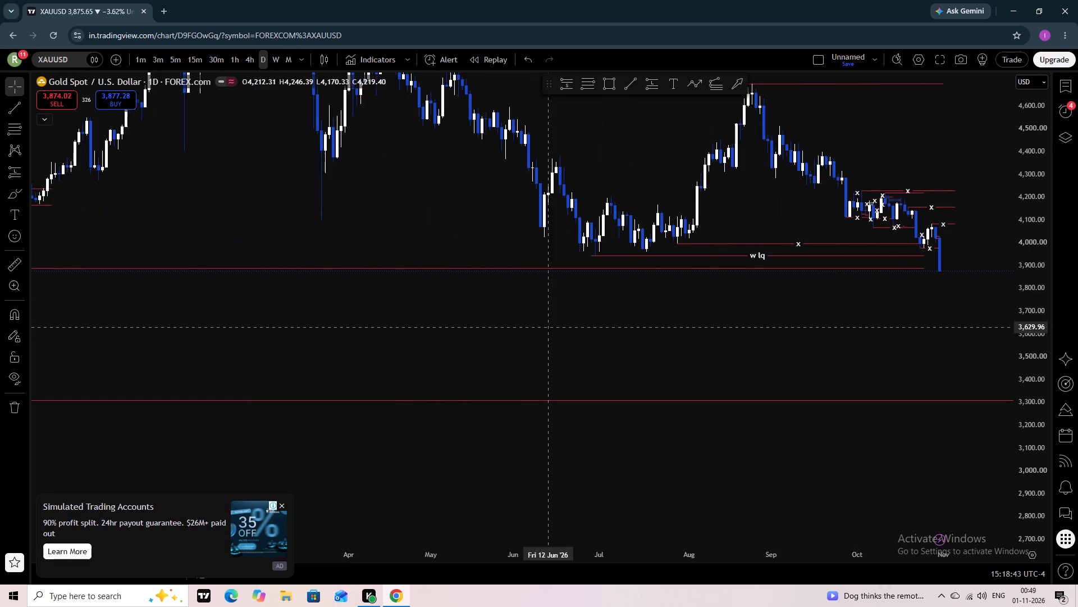
scroll(1018, 218, up, 8)
scroll(1019, 218, down, 1)
scroll(1019, 218, up, 2)
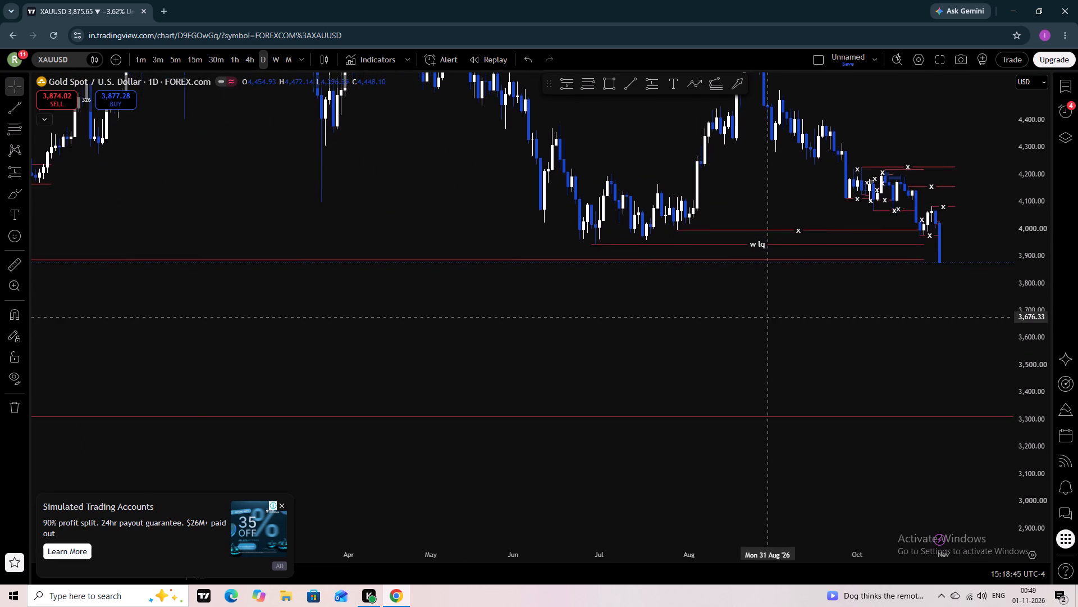
scroll(767, 317, down, 2)
scroll(767, 317, up, 1)
scroll(767, 317, down, 2)
scroll(767, 317, up, 1)
scroll(767, 317, down, 2)
scroll(767, 317, up, 1)
scroll(767, 317, down, 1)
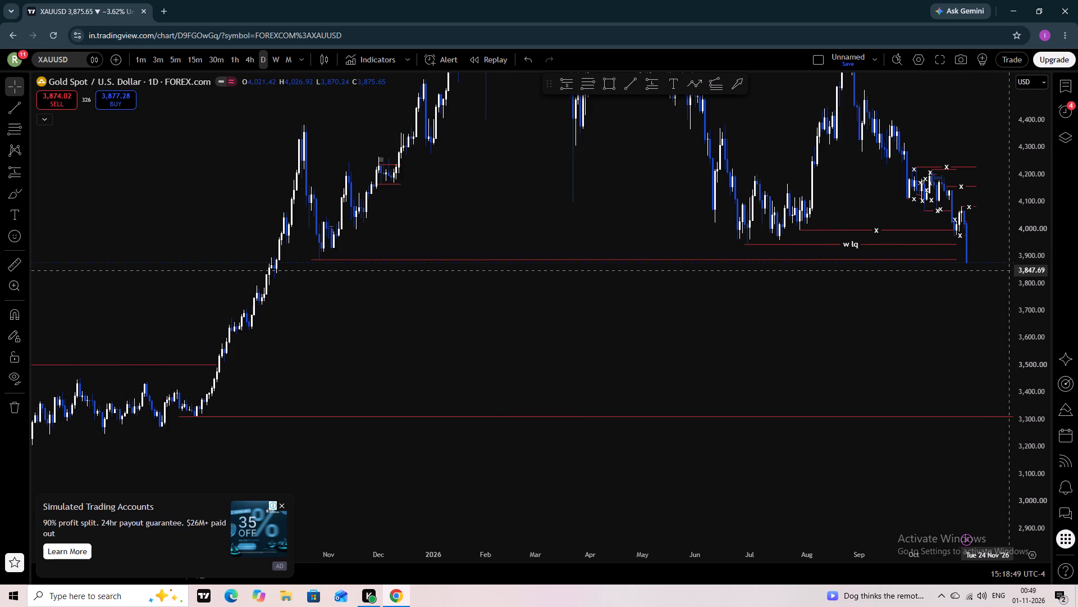
Draw a rectangle zone between about 3,509 and 3,472 from the April 2025 high, extending it to December 2026.
drag(889, 350, 827, 350)
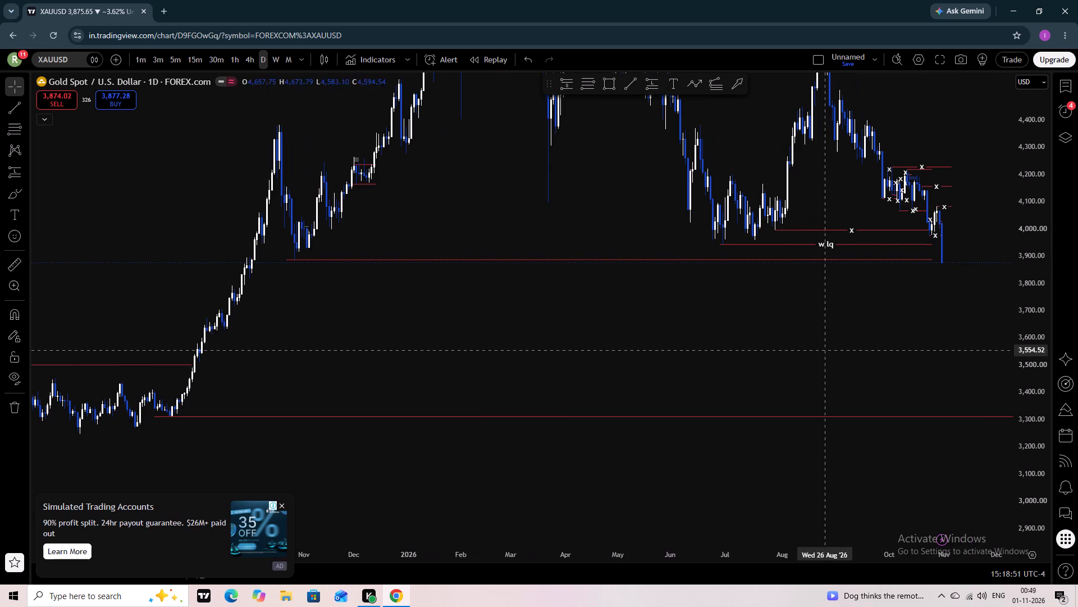
scroll(691, 334, down, 1)
drag(708, 349, 701, 330)
drag(747, 357, 738, 357)
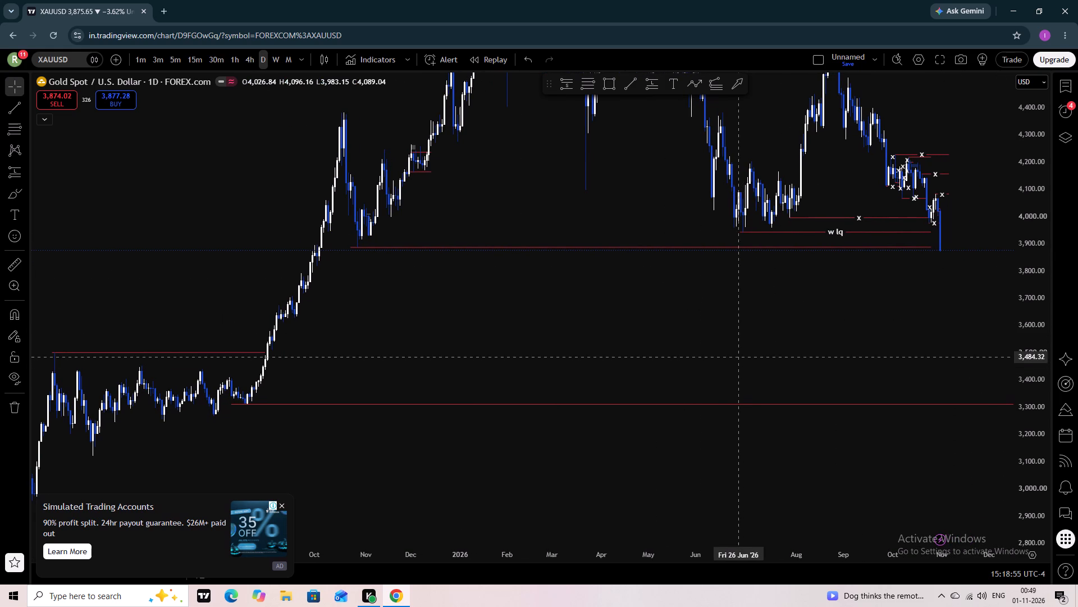
click(616, 84)
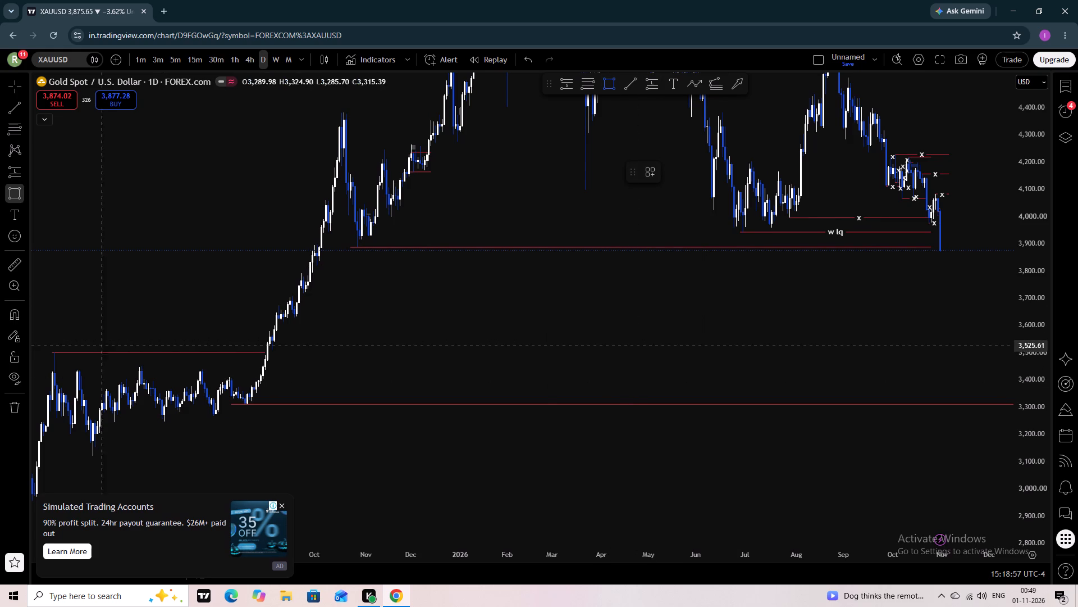
click(53, 350)
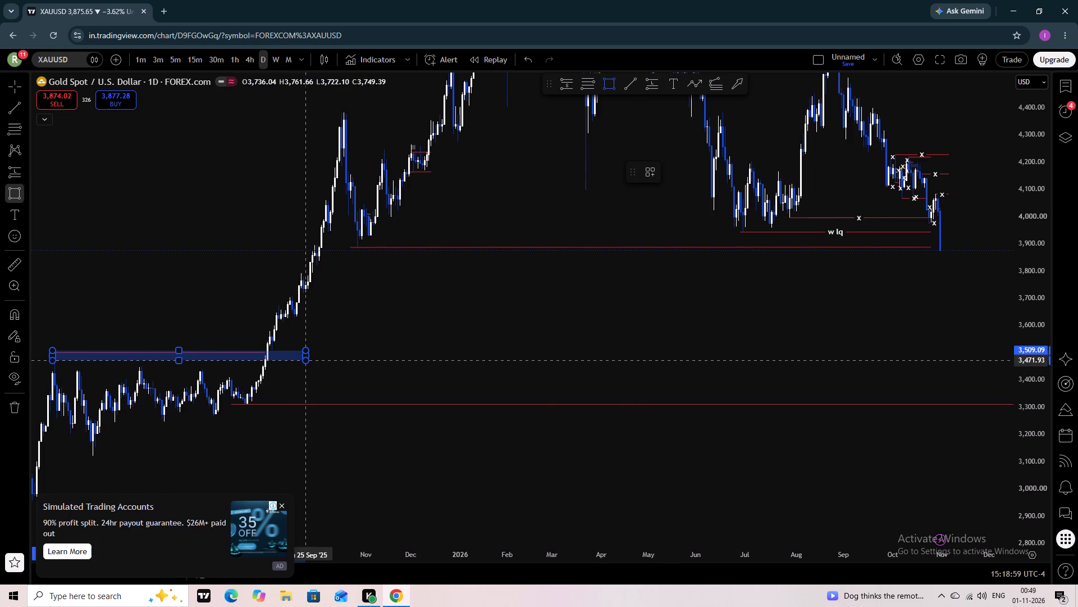
click(306, 360)
drag(308, 355, 1041, 342)
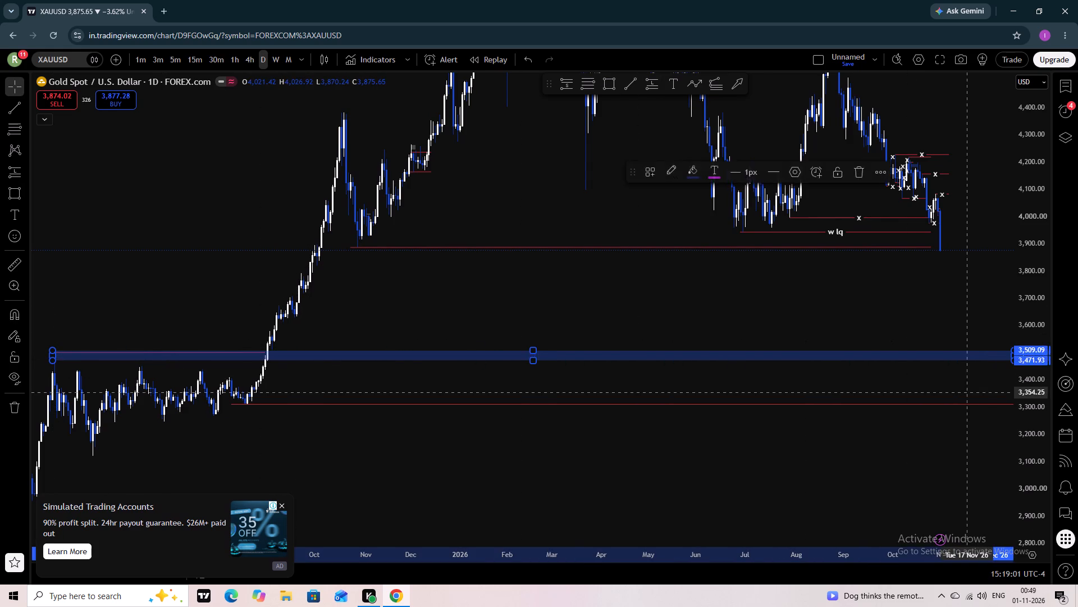
click(966, 392)
Add the text label "support areas" inside the blue zone at about 3,500, near 23 September 2026.
scroll(912, 474, down, 4)
right_drag(872, 466, 631, 477)
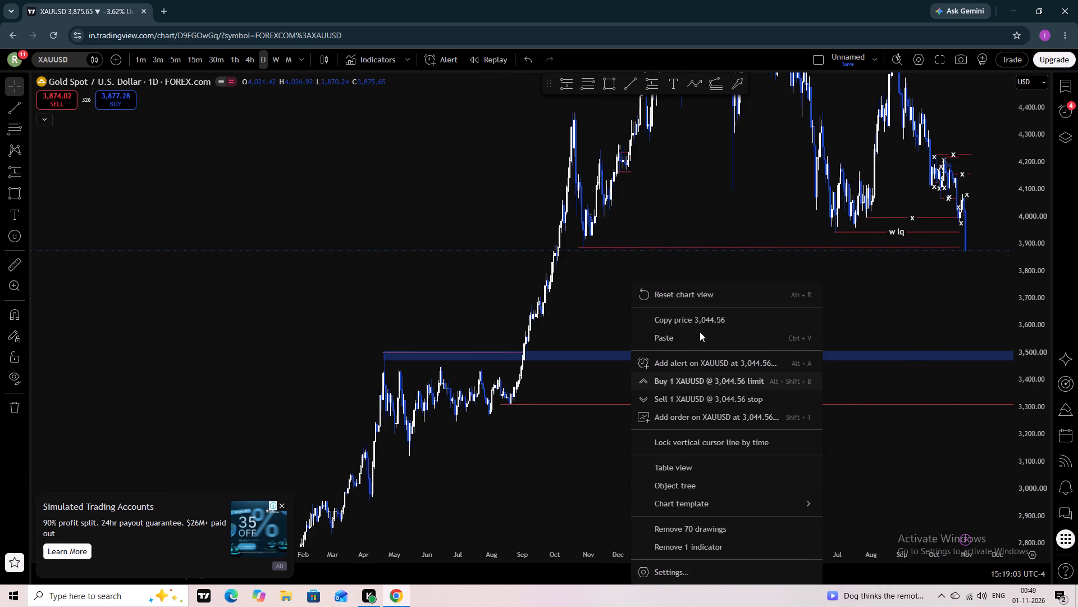
click(858, 277)
drag(874, 332, 696, 339)
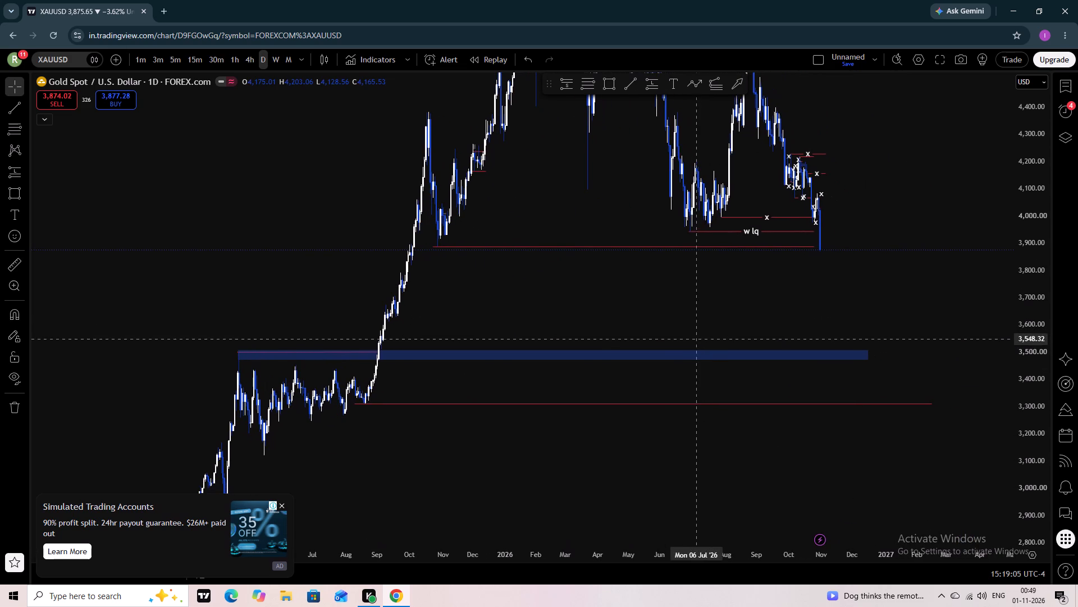
click(633, 354)
click(641, 358)
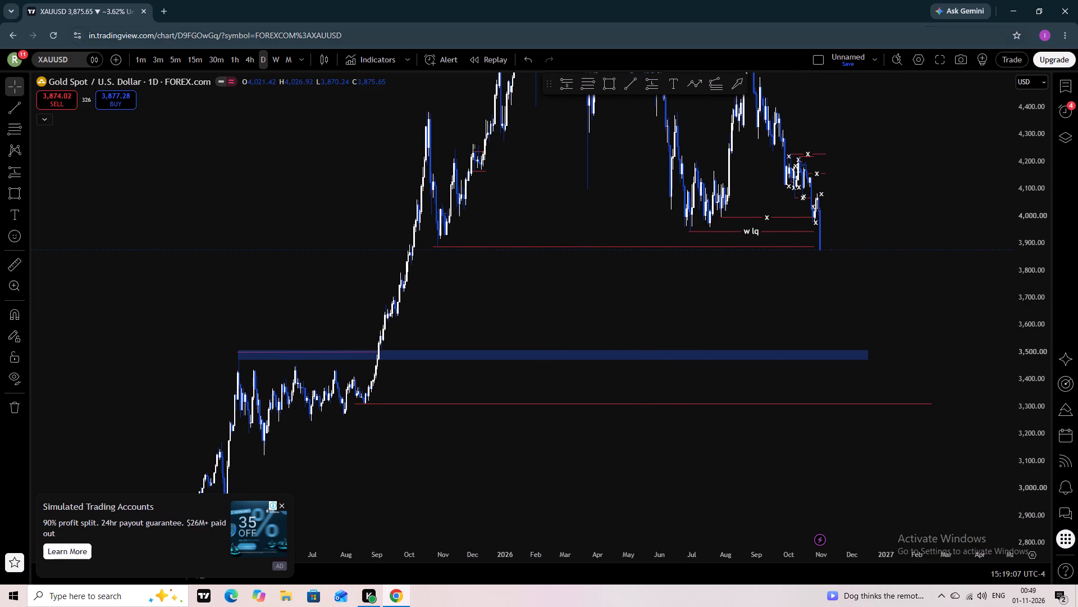
click(678, 83)
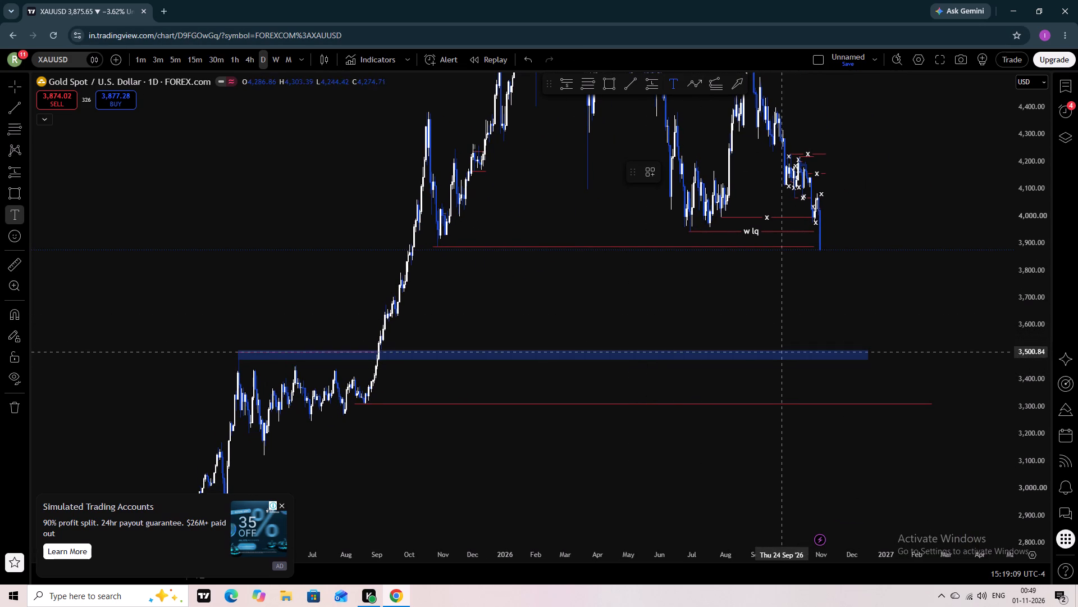
click(780, 352)
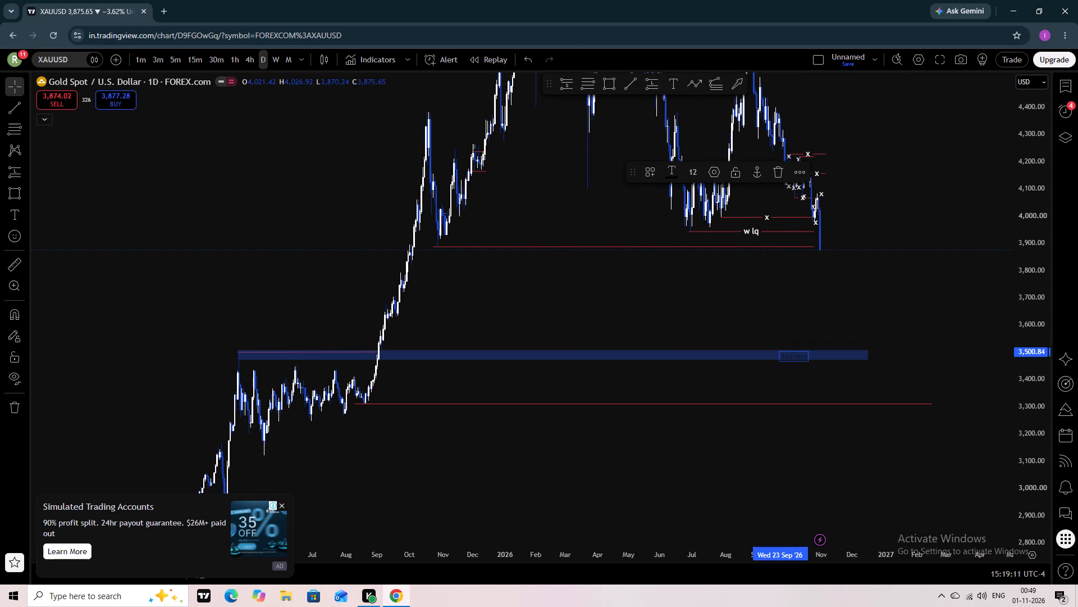
text(supprot)
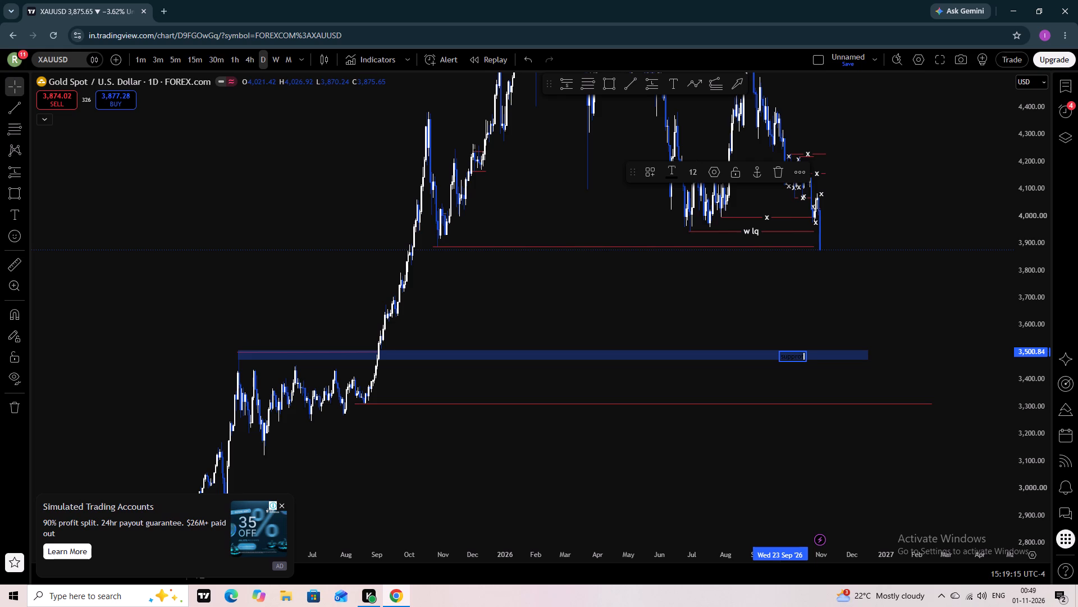
key(space)
key(BackSpace)
key(BackSpace)
key(BackSpace)
key(BackSpace)
text(ort areas)
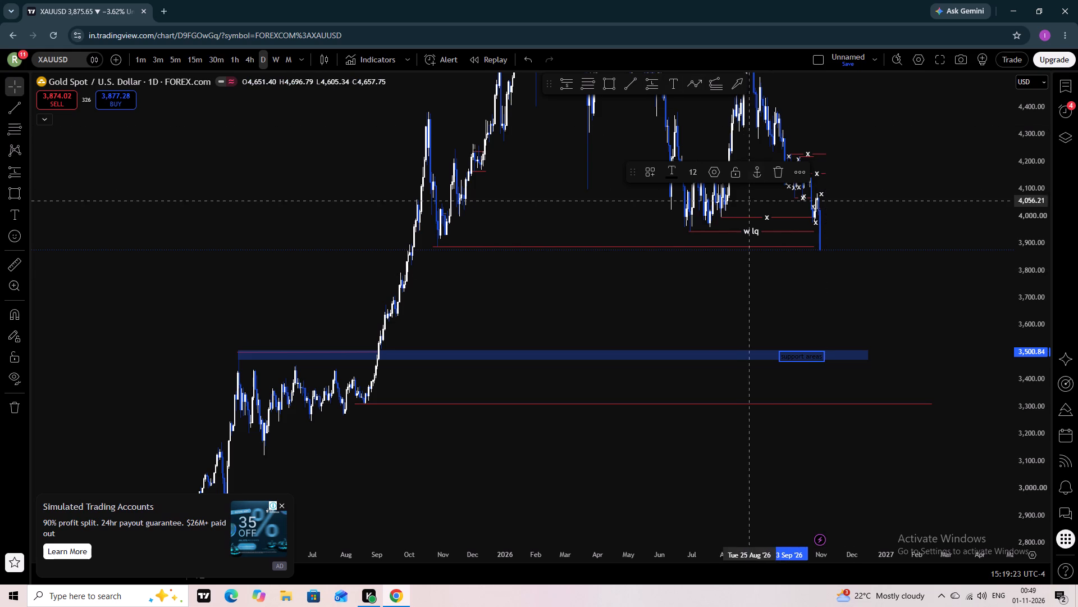
Change the "support areas" label's text colour to red.
click(672, 178)
click(672, 211)
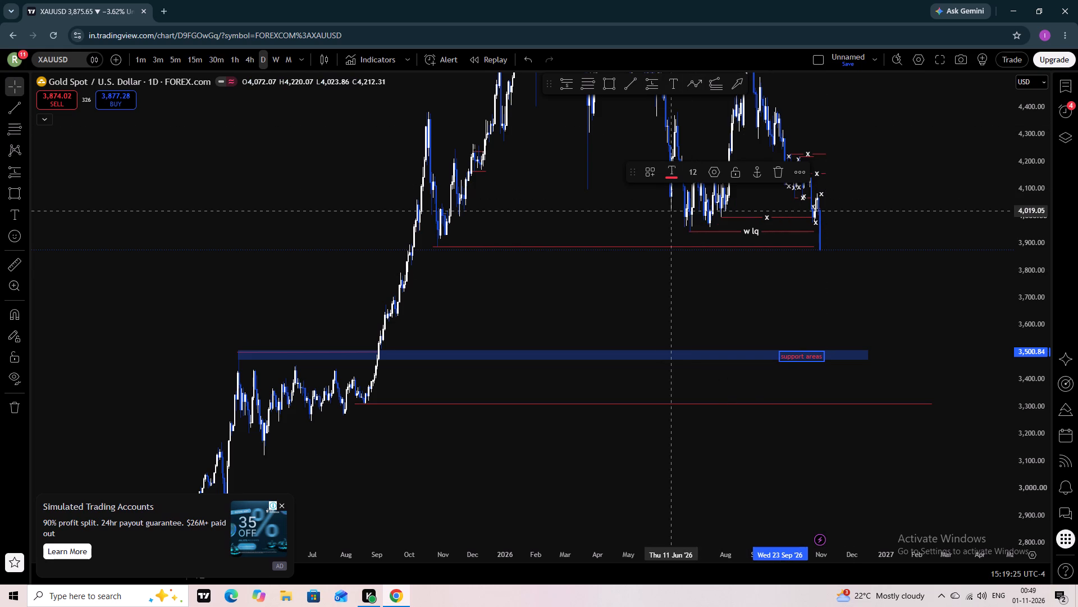
Replace the text of the red label inside the blue zone with "SUPPORT AREAS" in capitals.
click(813, 354)
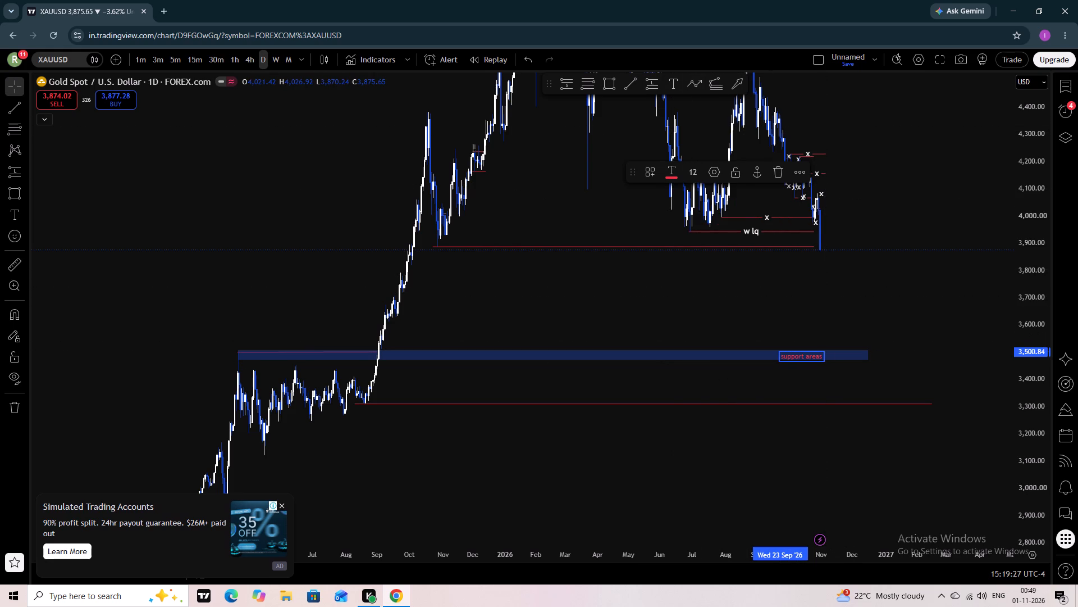
key(BackSpace)
key(BackSpace)
key(BackSpace)
key(BackSpace)
key(BackSpace)
key(BackSpace)
key(BackSpace)
key(BackSpace)
key(BackSpace)
key(BackSpace)
key(BackSpace)
key(BackSpace)
key(BackSpace)
key(s)
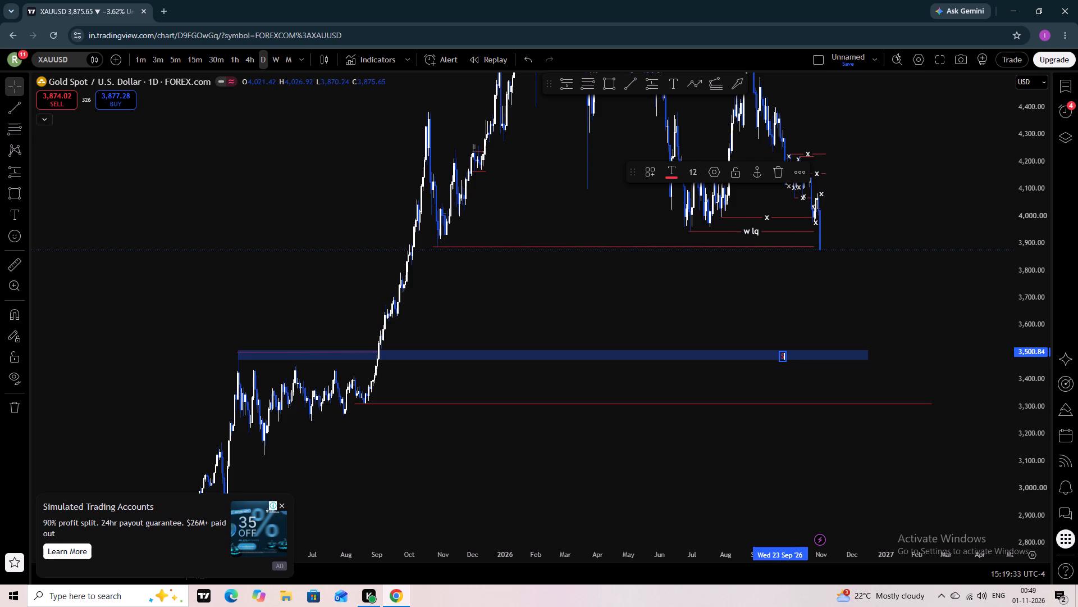
text(UOO)
key(BackSpace)
key(BackSpace)
text(PORT)
key(BackSpace)
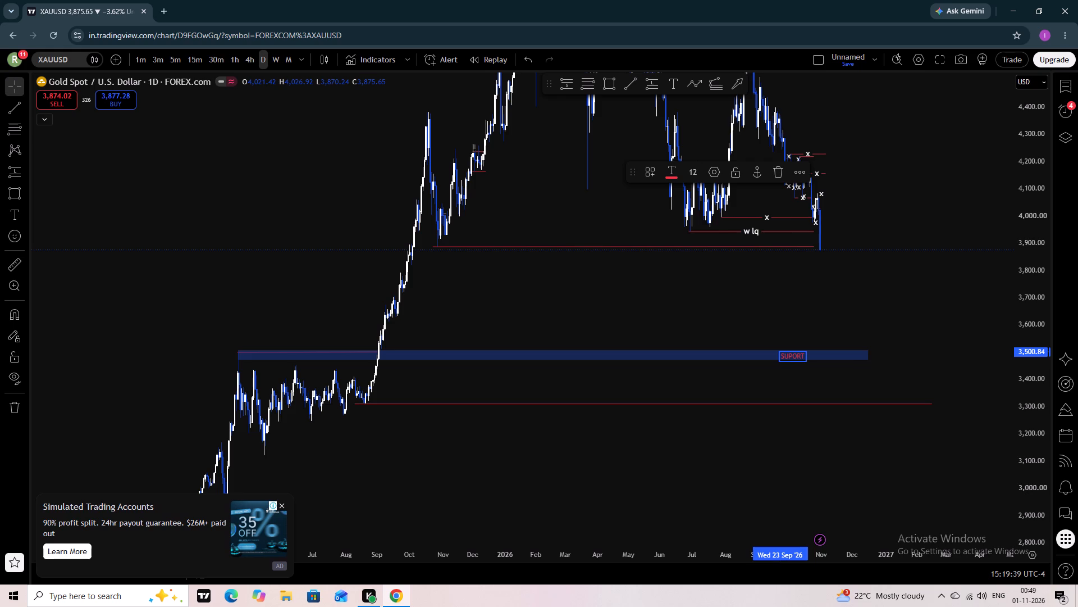
key(BackSpace)
key(BackSpace)
text(PORT)
key(space)
key(space)
text(AREASS)
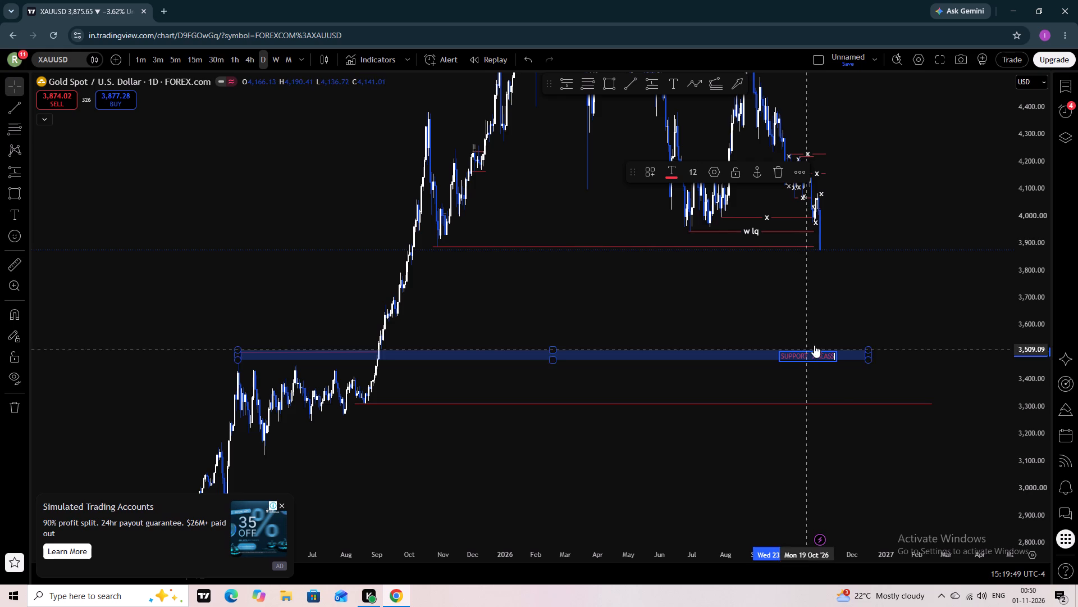
key(BackSpace)
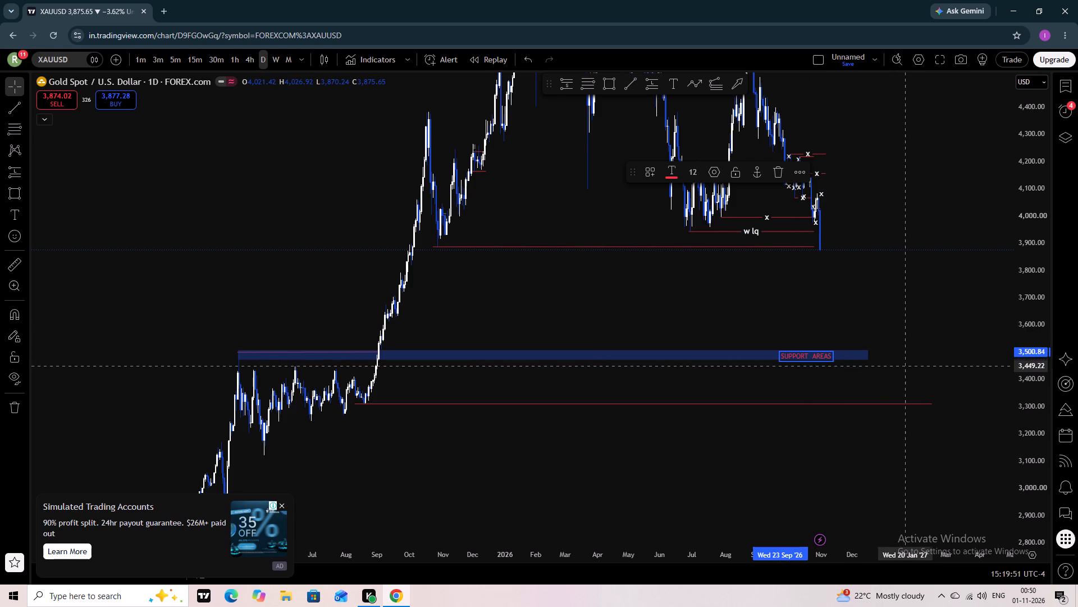
click(905, 366)
Move the "SUPPORT AREAS" label slightly later and higher within the blue zone, anchoring it near 1 October 2026.
drag(807, 357, 816, 355)
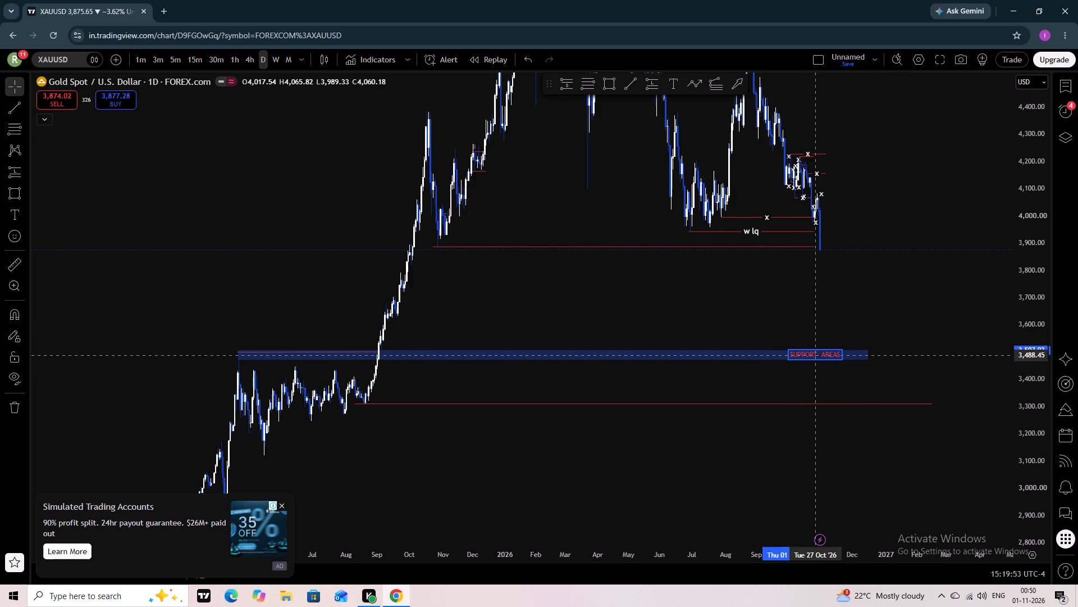
drag(816, 355, 817, 355)
click(817, 370)
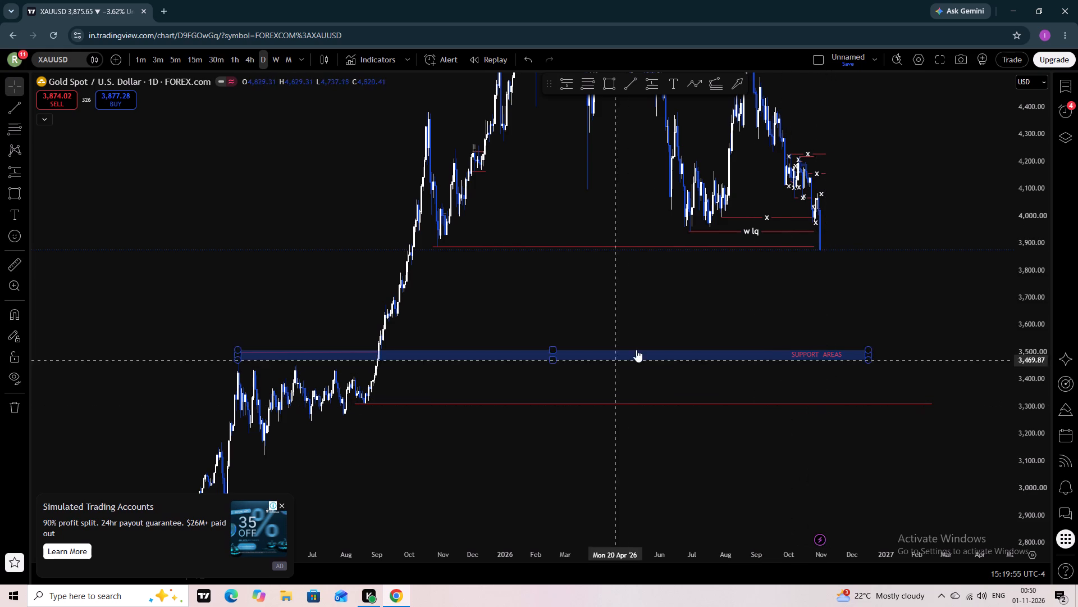
Add the text "3887 LEVEL BREAKE DOWN" to the long red trend line at about 3,887.
scroll(1046, 297, down, 3)
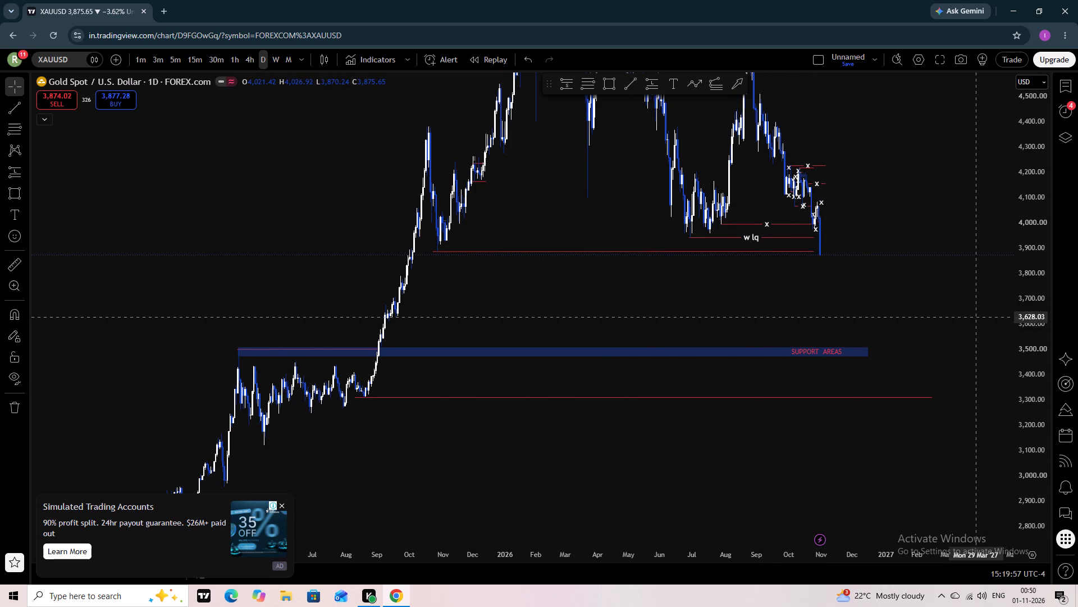
drag(974, 323, 966, 354)
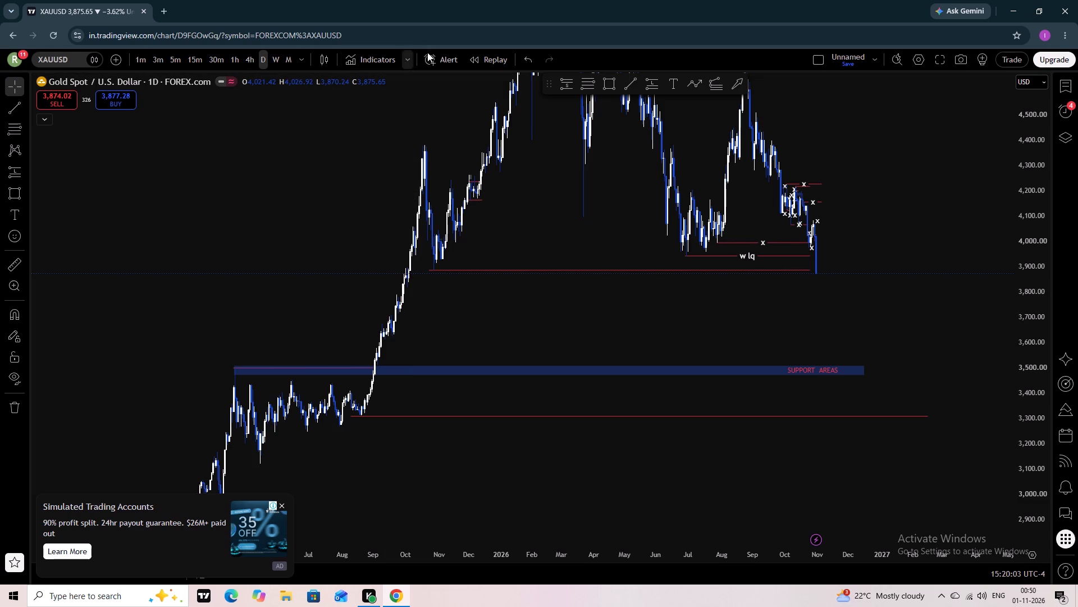
scroll(927, 296, up, 1)
drag(755, 317, 781, 321)
scroll(782, 321, up, 3)
drag(671, 305, 690, 307)
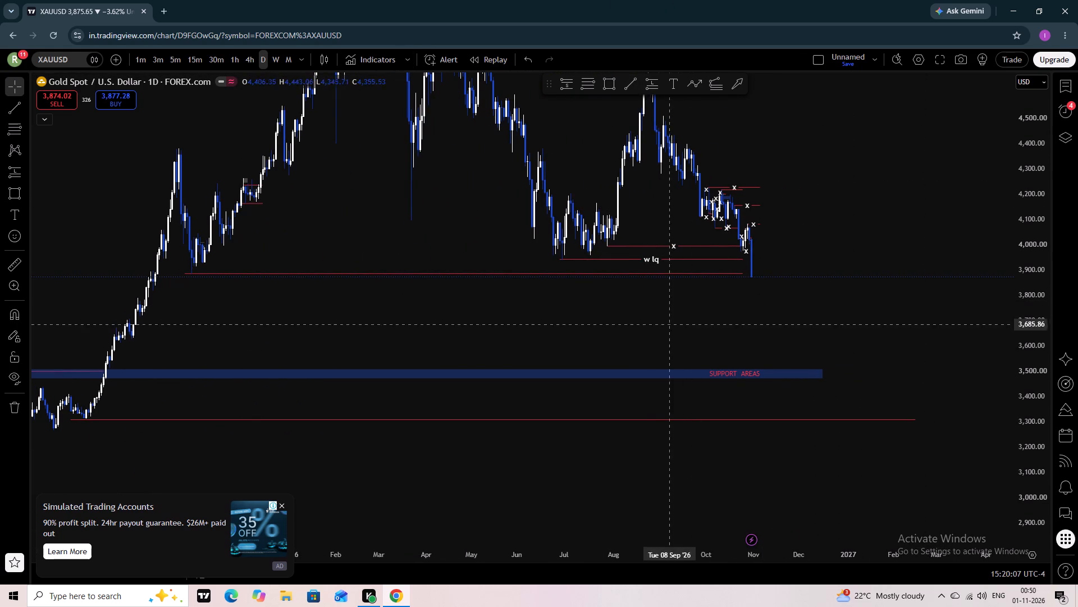
click(623, 274)
click(464, 273)
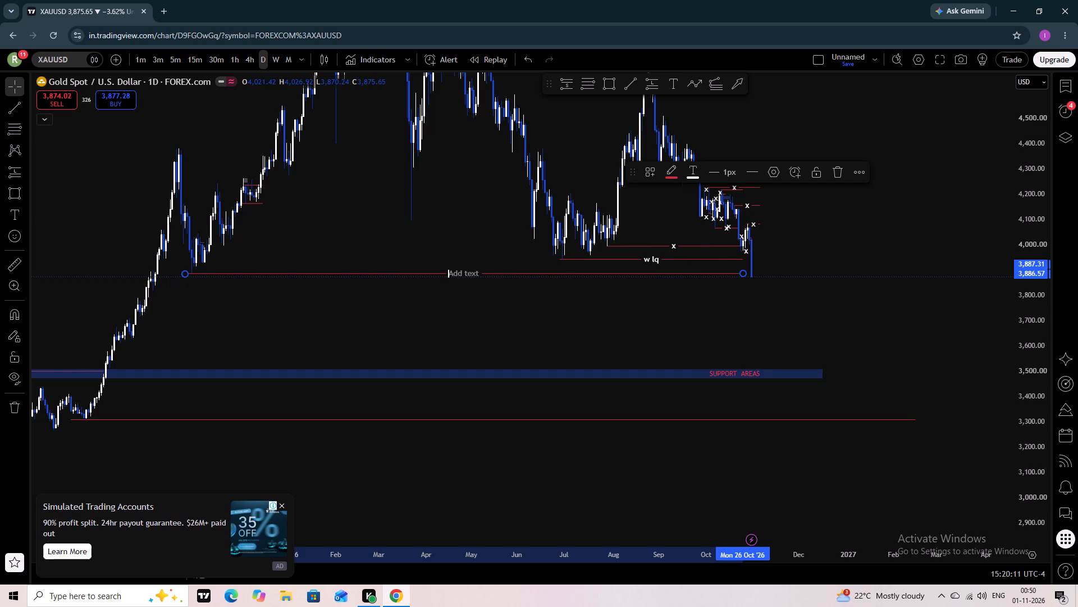
text(38)
text(87 LEVEL)
key(space)
text(BREAKE DOWN)
click(462, 324)
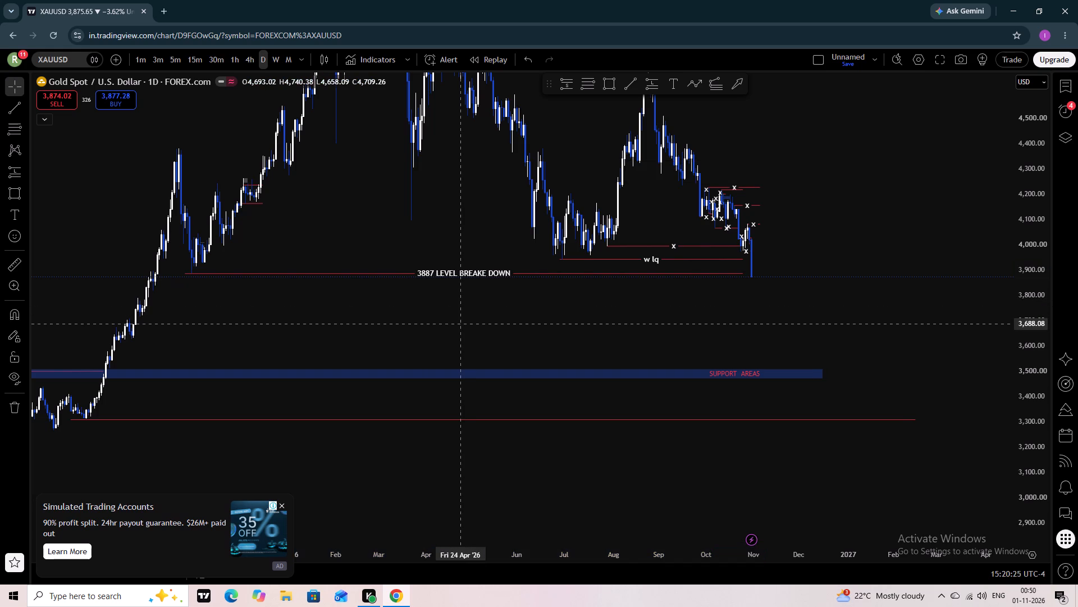
On the 4-hour chart, extend the "w lq" line's later end to 30 October 2026 at about 3,943.
scroll(726, 293, up, 2)
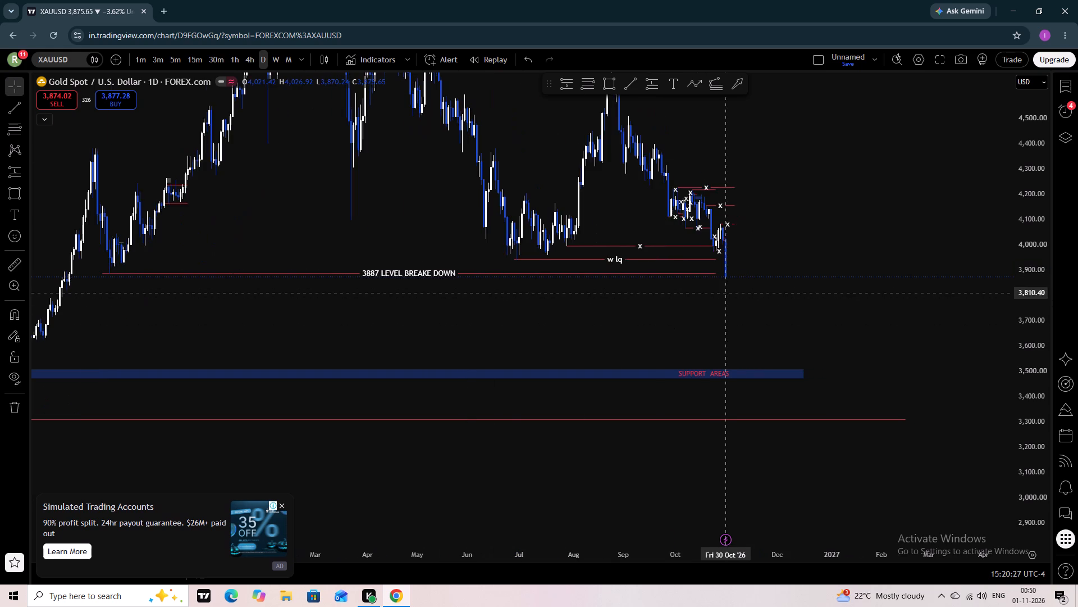
scroll(726, 293, up, 2)
drag(624, 325, 969, 320)
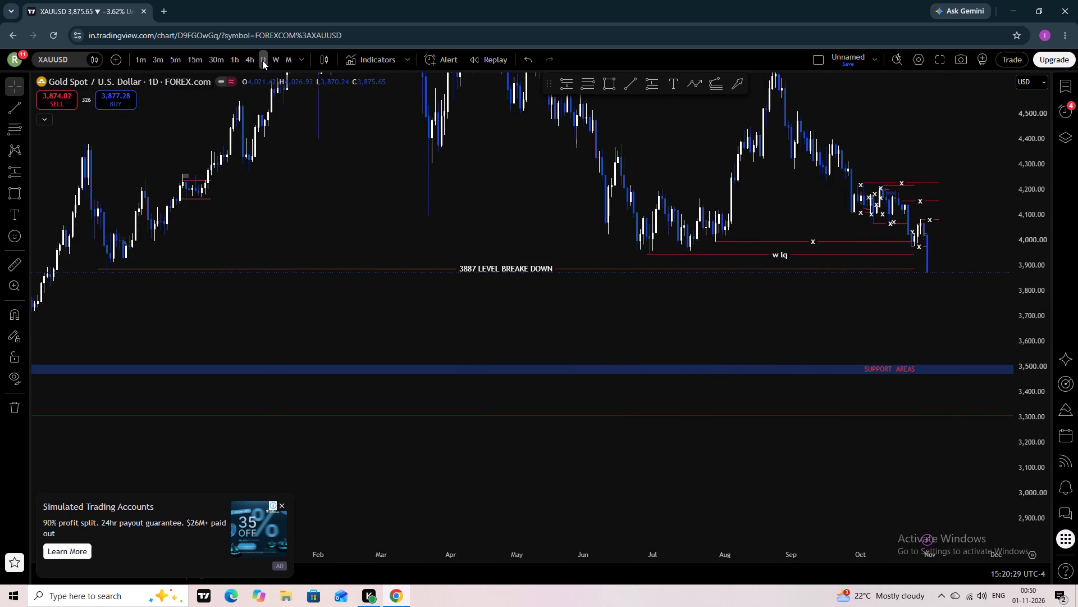
click(278, 64)
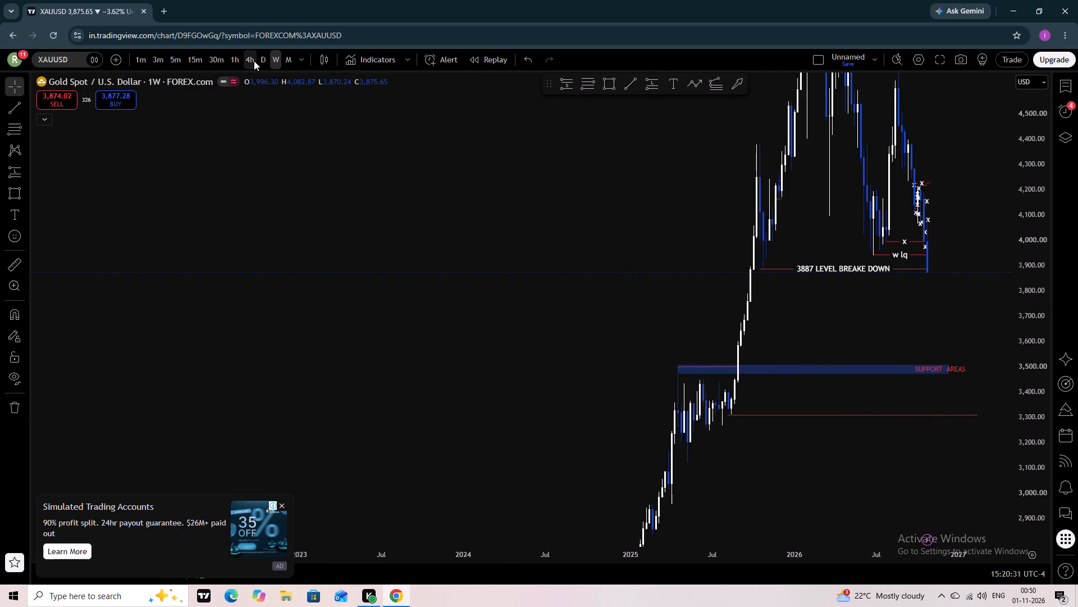
click(254, 61)
scroll(832, 324, down, 4)
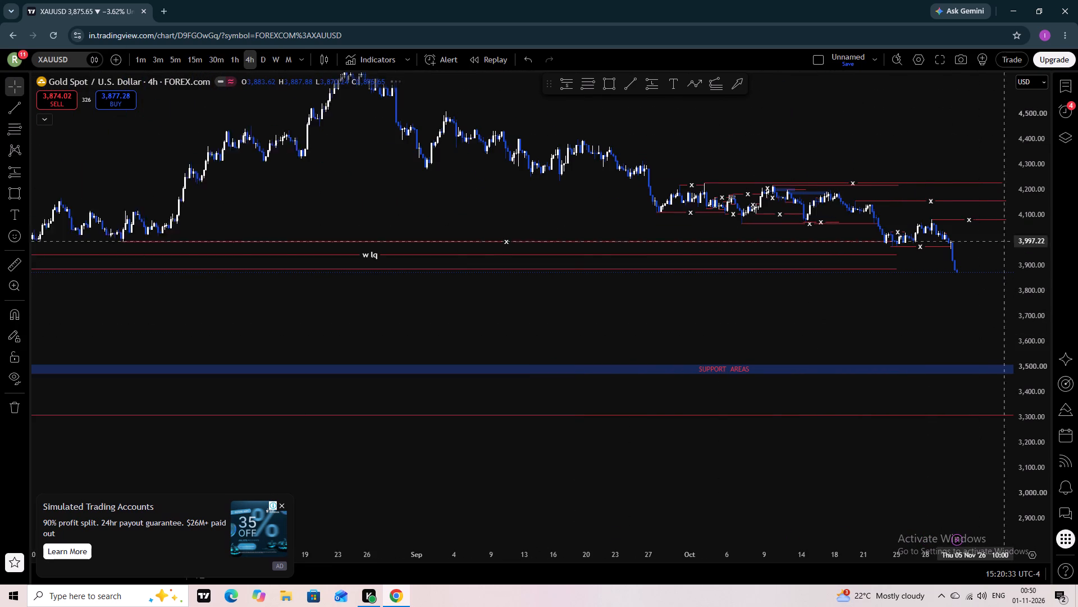
scroll(1009, 235, up, 2)
scroll(1009, 234, down, 2)
drag(1009, 226, 1033, 141)
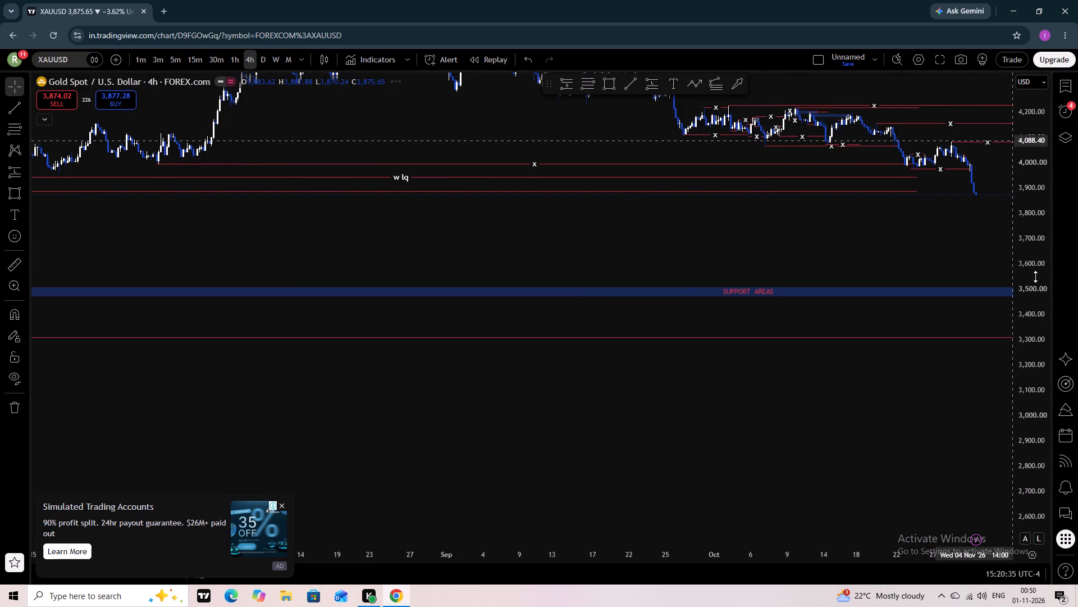
scroll(1035, 273, up, 1)
scroll(1035, 259, down, 1)
scroll(1035, 258, up, 1)
drag(1035, 251, 1042, 117)
drag(898, 200, 825, 389)
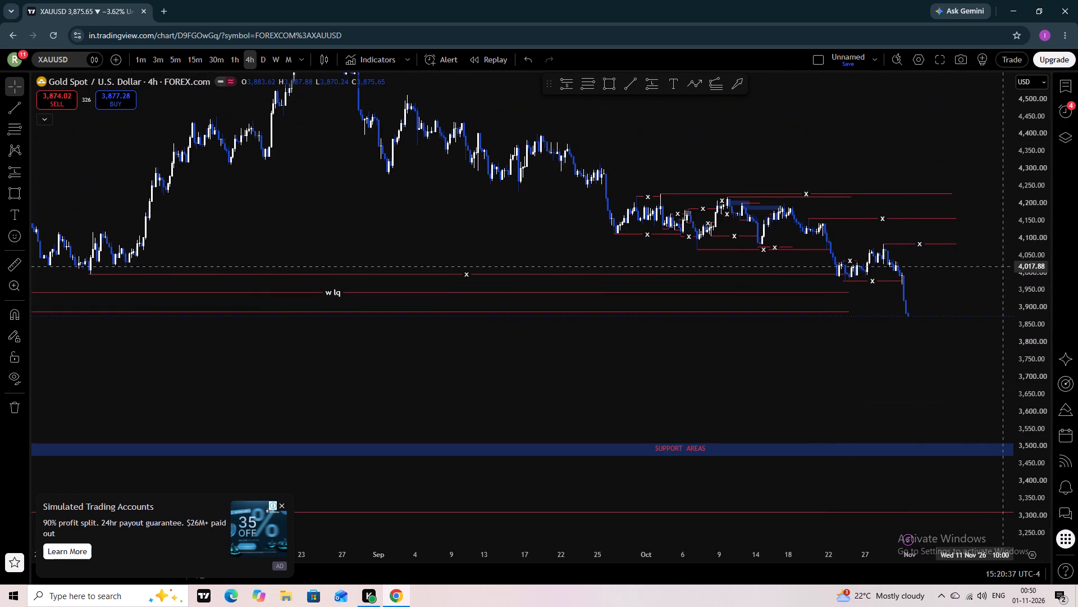
drag(1021, 265, 1052, 112)
click(1077, 253)
drag(1039, 307, 1045, 133)
drag(937, 386, 820, 433)
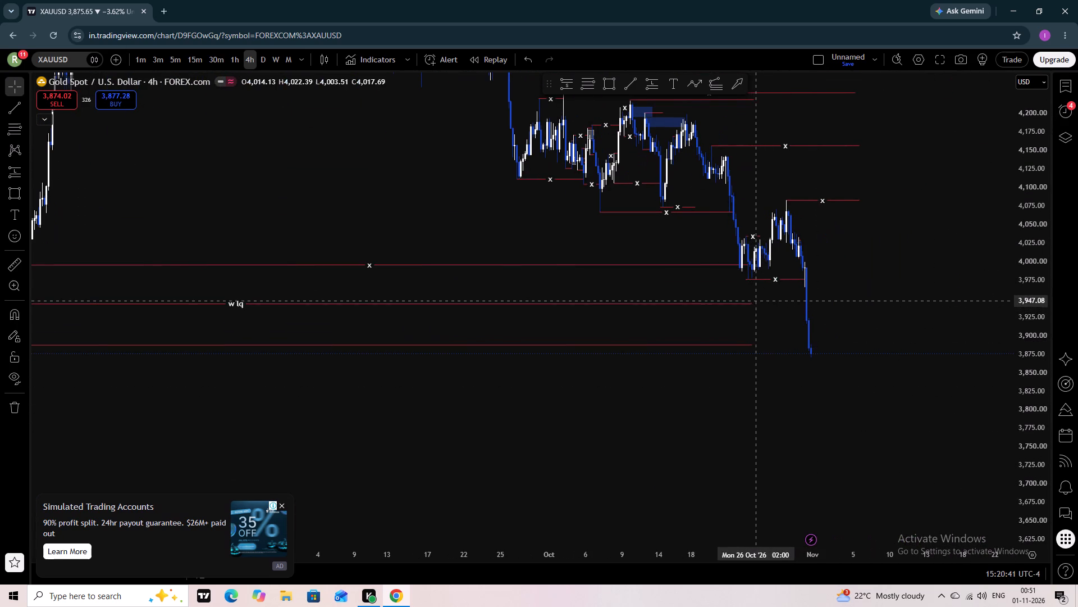
drag(752, 303, 788, 303)
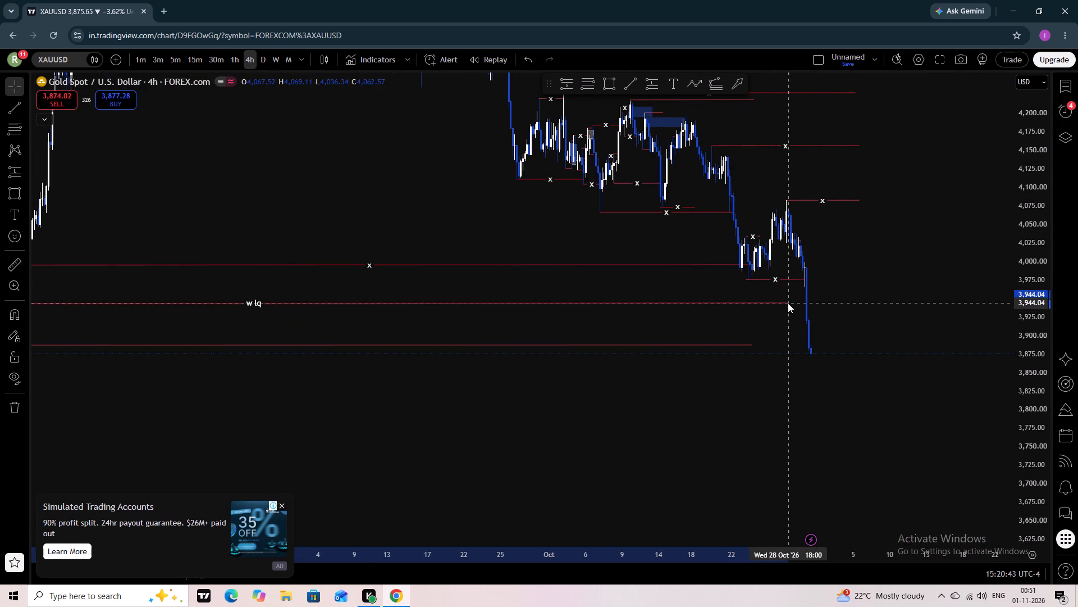
drag(788, 303, 800, 302)
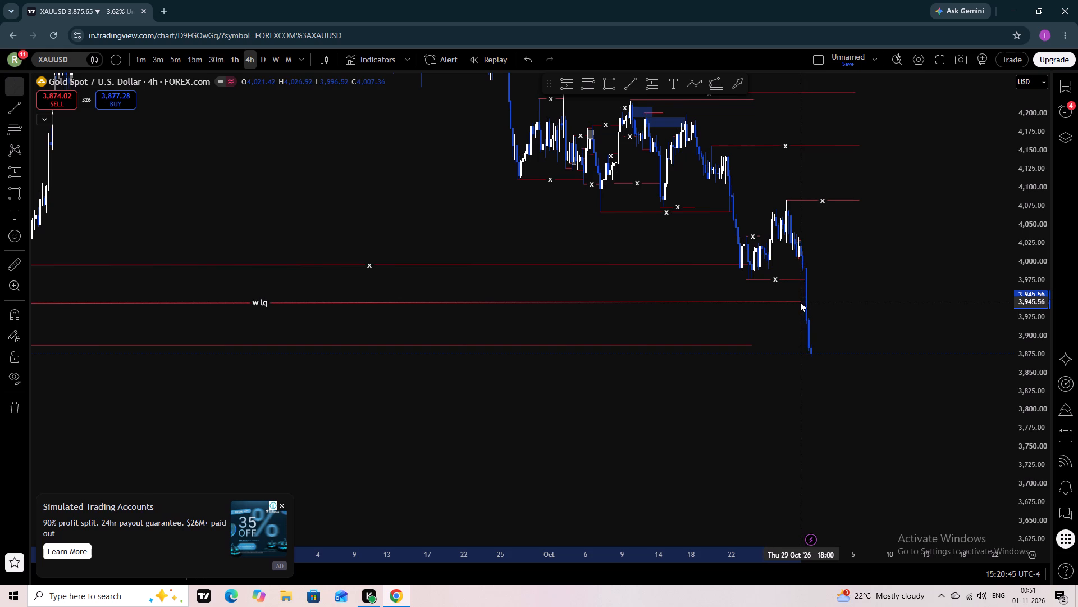
drag(800, 302, 805, 303)
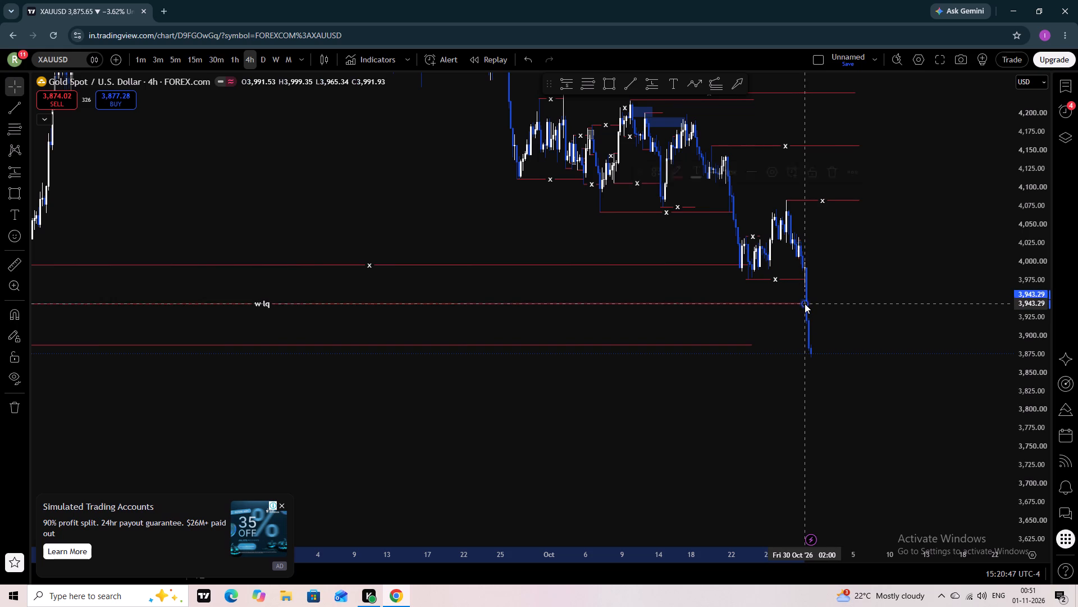
Extend the 3887 breakdown line's later end to the latest falling candles, at about 3,889.
drag(753, 346, 800, 343)
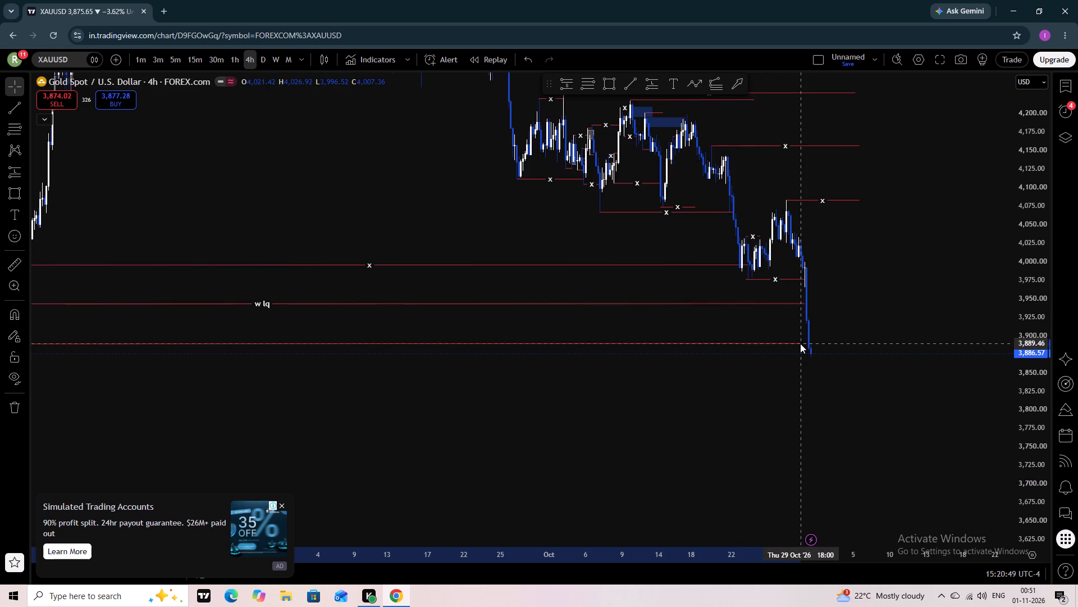
drag(800, 343, 808, 343)
click(786, 380)
Examine the 4-hour price action from May to the latest candle against the extended "w lq" and 3887 lines.
scroll(723, 414, down, 1)
scroll(723, 414, up, 1)
scroll(723, 414, down, 1)
scroll(723, 414, up, 1)
scroll(723, 414, down, 8)
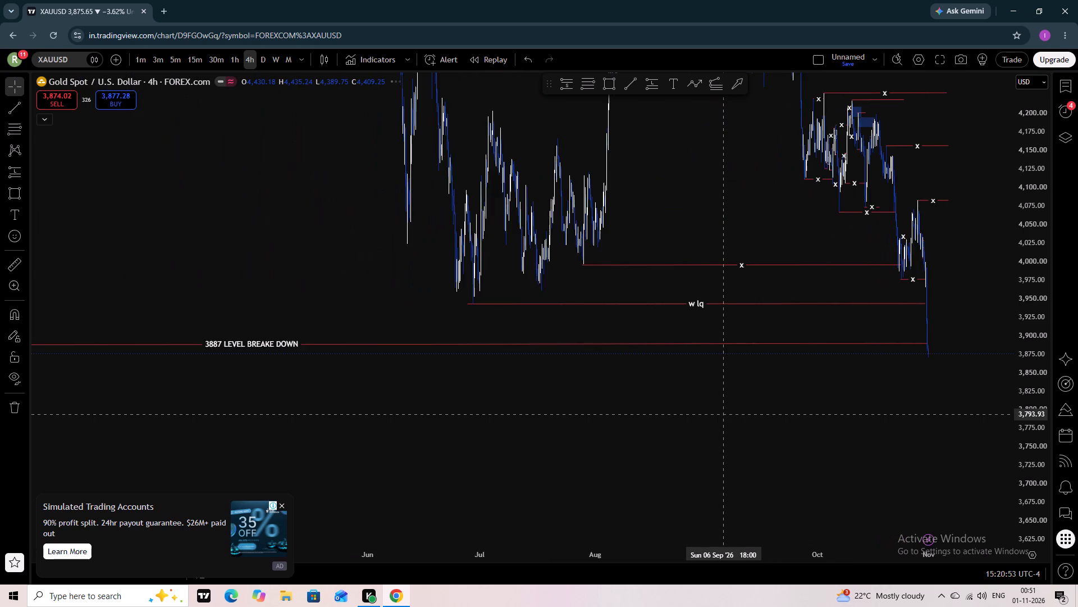
scroll(723, 414, down, 1)
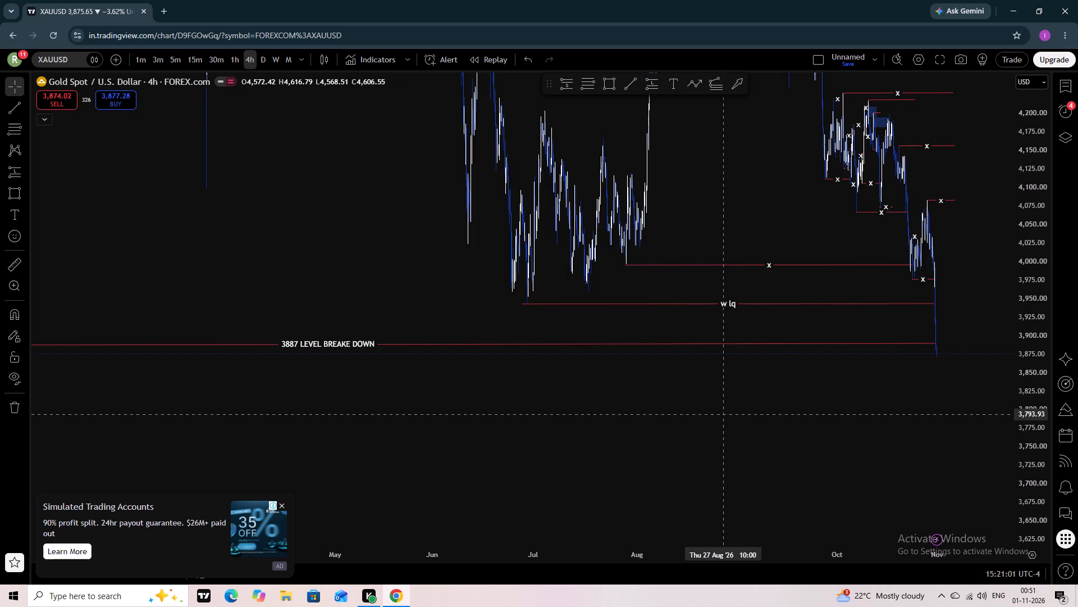
scroll(723, 414, up, 2)
scroll(723, 414, down, 1)
Examine the daily chart with the 3887 breakdown line, the support zone and the lower red line in view.
click(264, 65)
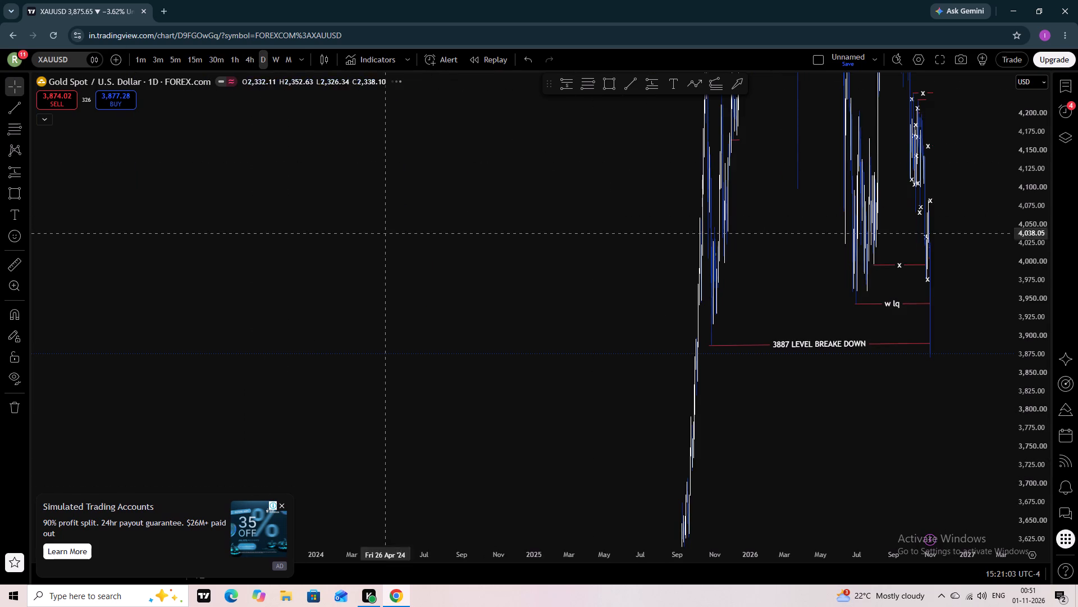
scroll(948, 537, up, 1)
scroll(948, 537, down, 1)
scroll(933, 491, up, 4)
scroll(893, 427, up, 5)
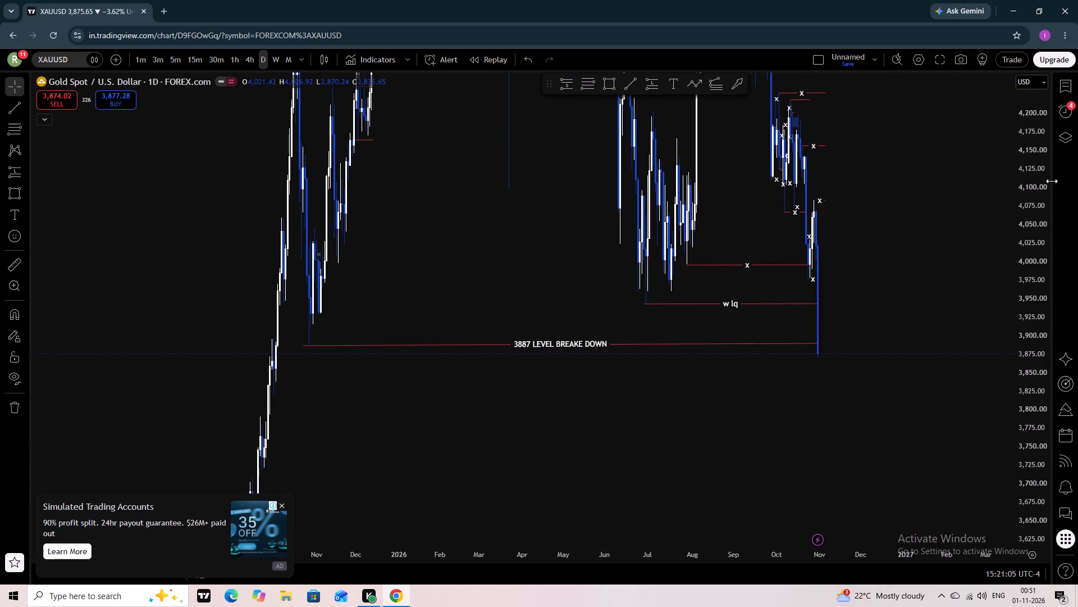
drag(1034, 151, 1036, 423)
drag(1054, 219, 1057, 345)
drag(1022, 194, 1025, 382)
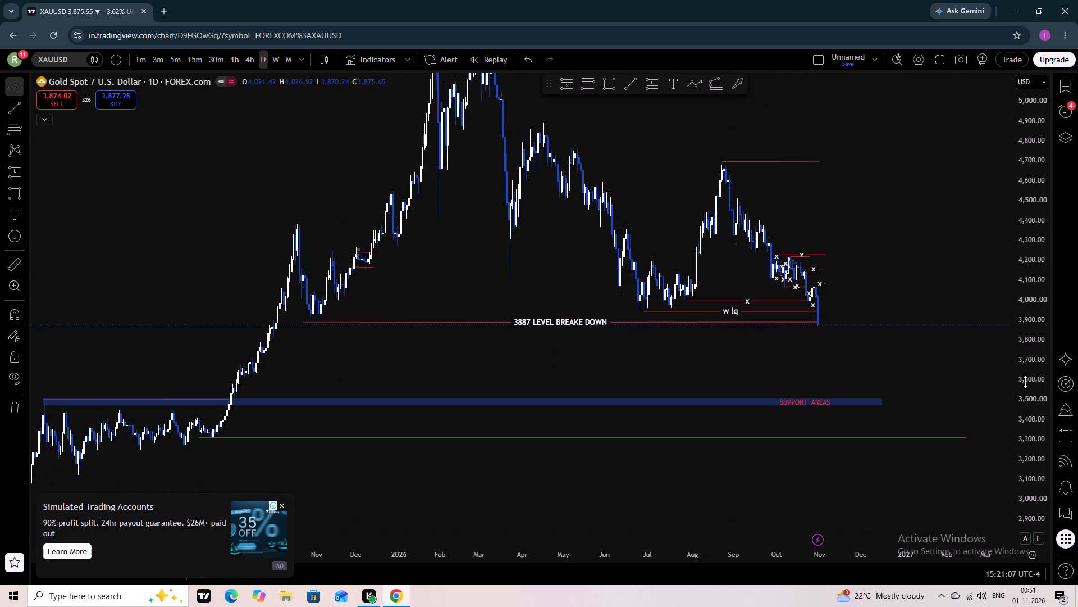
drag(1025, 382, 1025, 380)
drag(559, 353, 656, 377)
scroll(656, 377, up, 1)
scroll(656, 377, down, 1)
scroll(656, 377, up, 2)
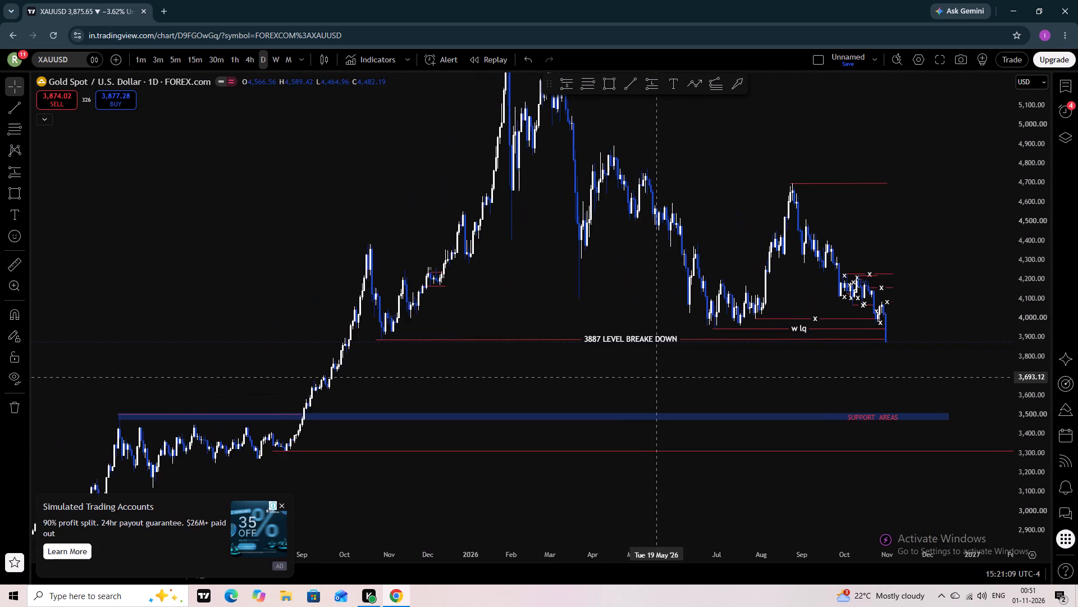
Examine the daily price action from April to November against the 3887 breakdown, "w lq" and upper red lines.
scroll(656, 377, down, 1)
scroll(656, 377, up, 4)
scroll(1013, 255, up, 1)
scroll(1020, 252, down, 1)
scroll(1020, 252, up, 1)
scroll(1020, 252, down, 1)
scroll(1020, 252, up, 5)
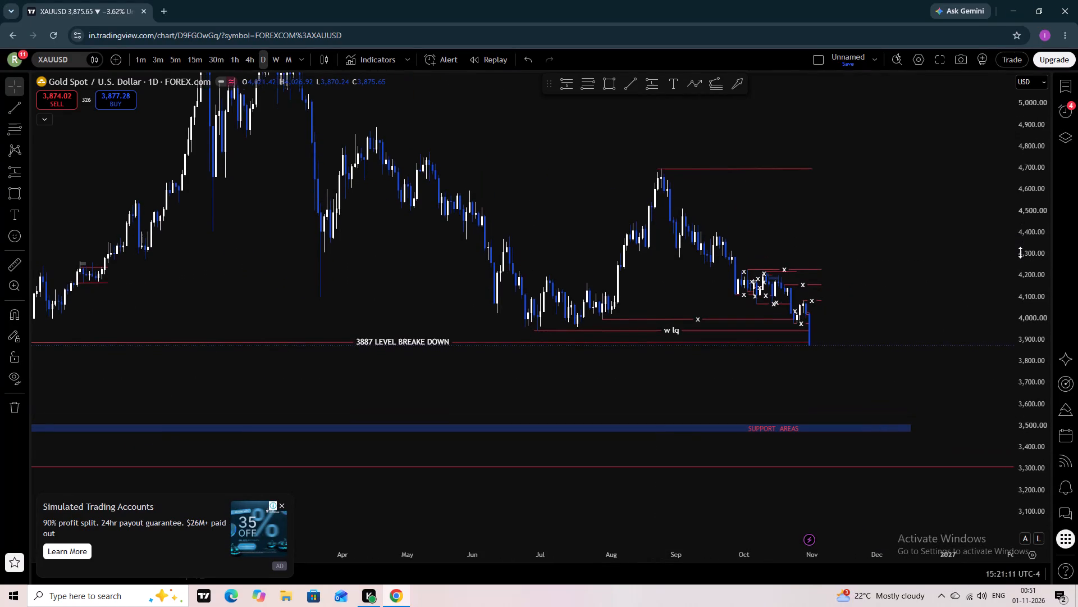
scroll(1020, 252, up, 5)
scroll(1020, 252, down, 1)
scroll(1020, 252, up, 1)
drag(879, 215, 887, 332)
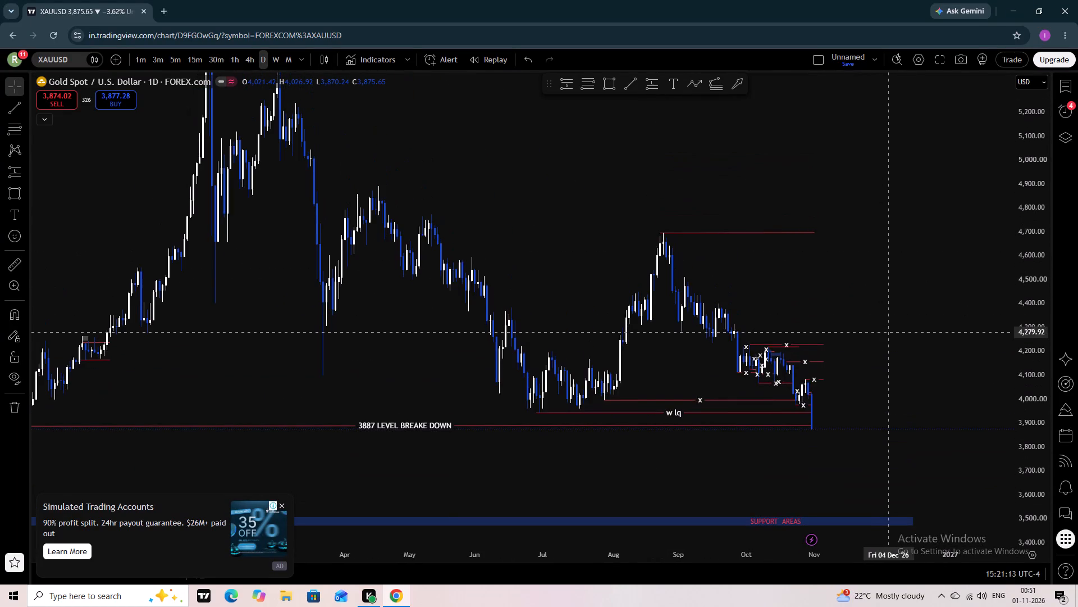
scroll(892, 297, up, 1)
scroll(892, 297, down, 1)
drag(933, 228, 922, 297)
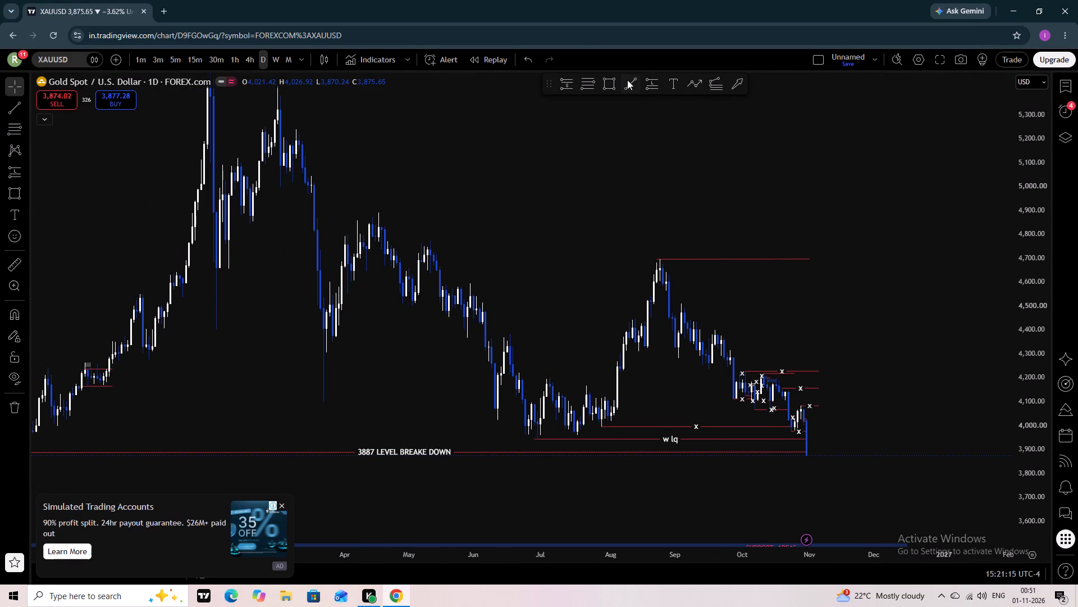
Draw a horizontal trendline at the March low, at about 4,101 from 13 March to 27 May 2026, and label it "LOWER LOW".
click(628, 81)
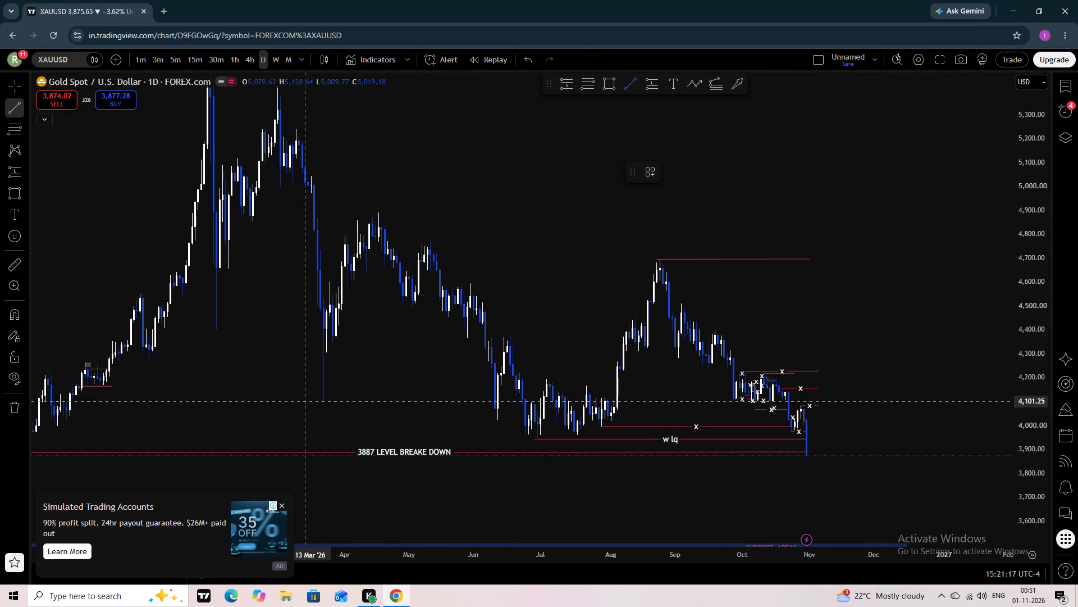
drag(304, 401, 410, 424)
drag(439, 410, 457, 399)
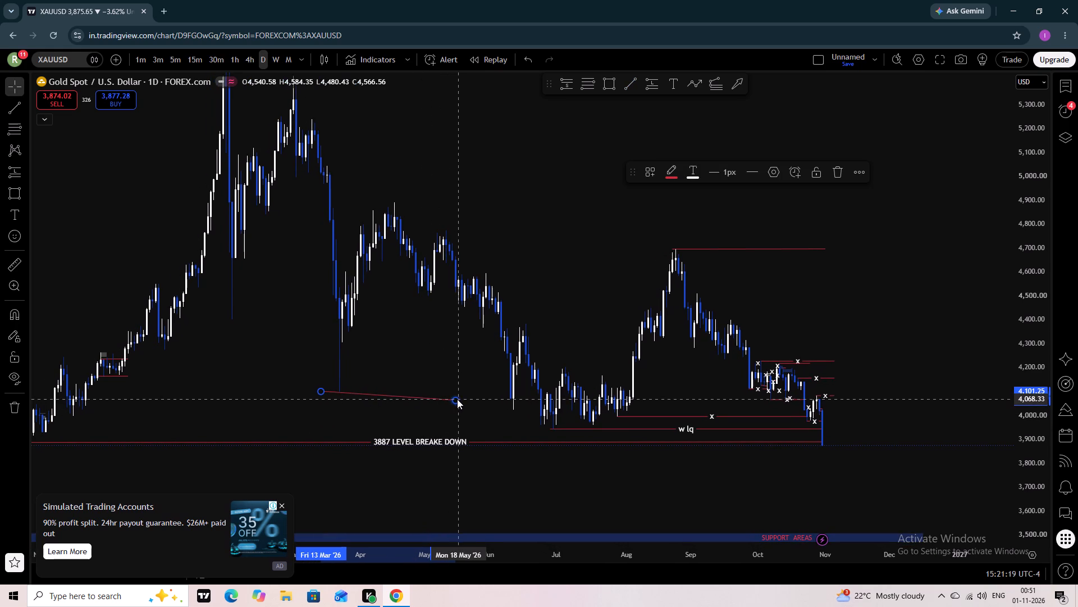
drag(455, 400, 472, 392)
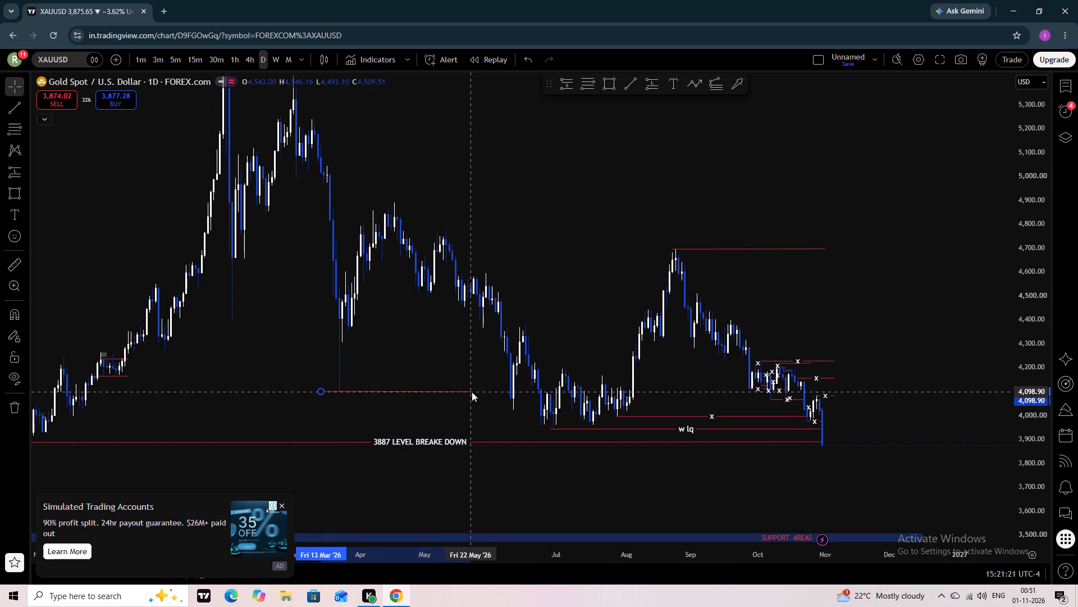
drag(472, 392, 479, 391)
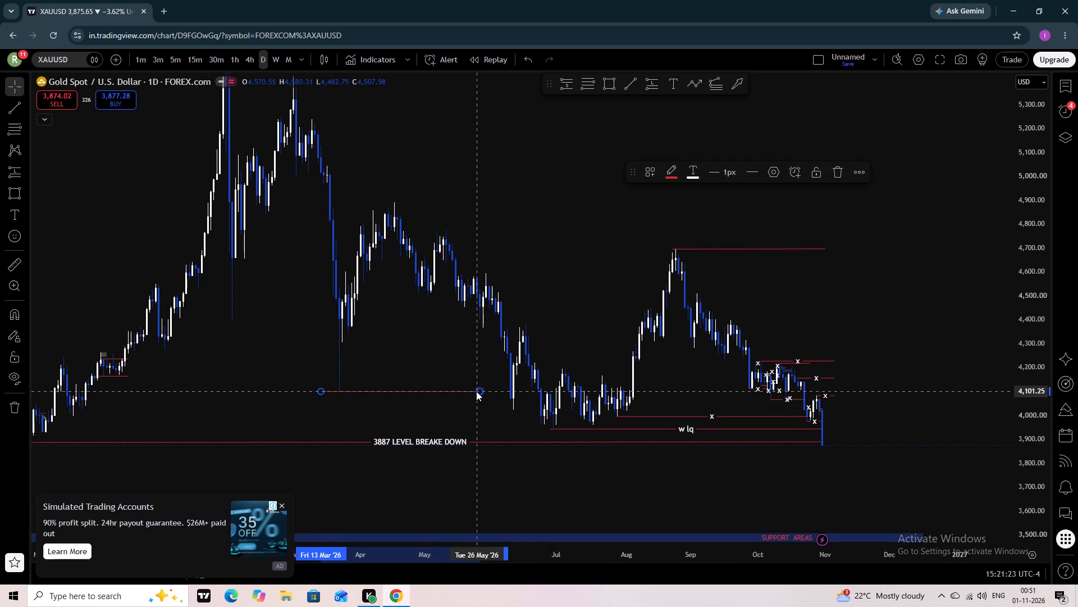
click(394, 389)
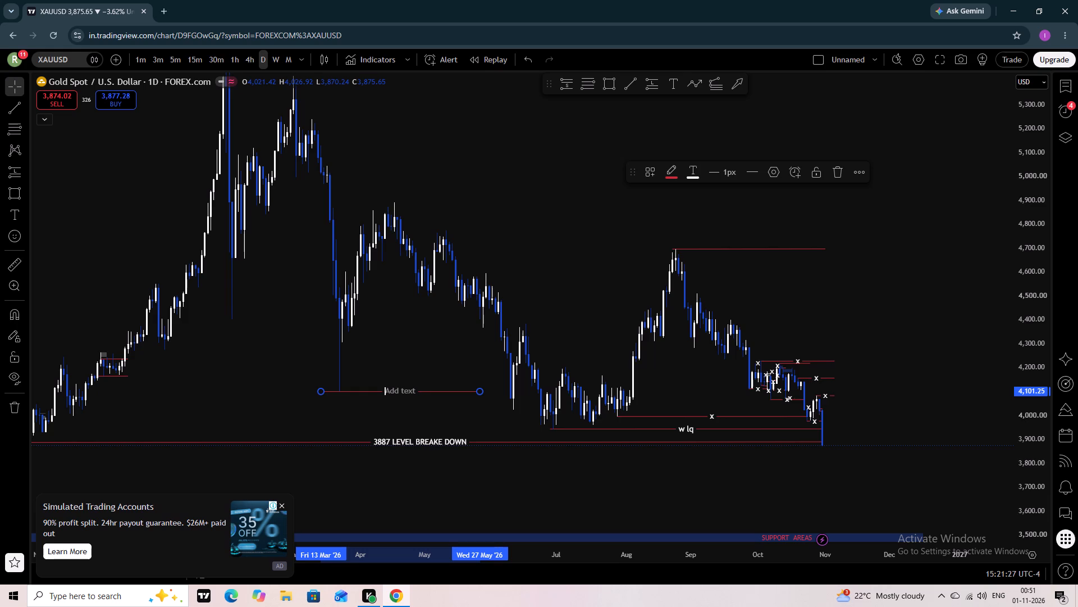
key(l)
text(OWER LOW)
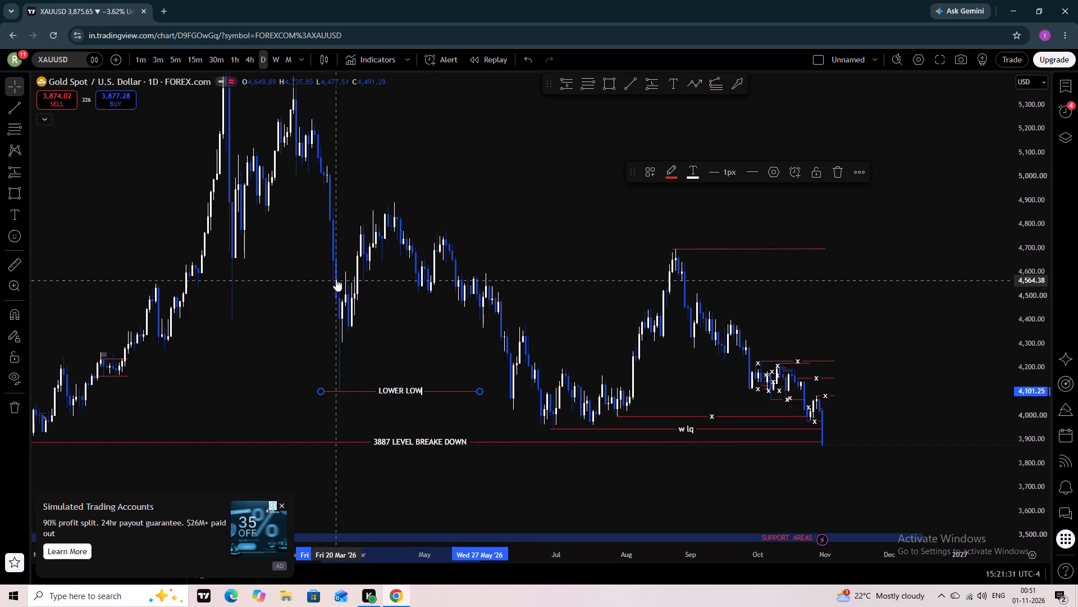
click(538, 273)
Label the existing red line at the late-August high "HIGHERN HIGH".
scroll(640, 346, down, 1)
scroll(640, 346, up, 1)
scroll(640, 346, down, 1)
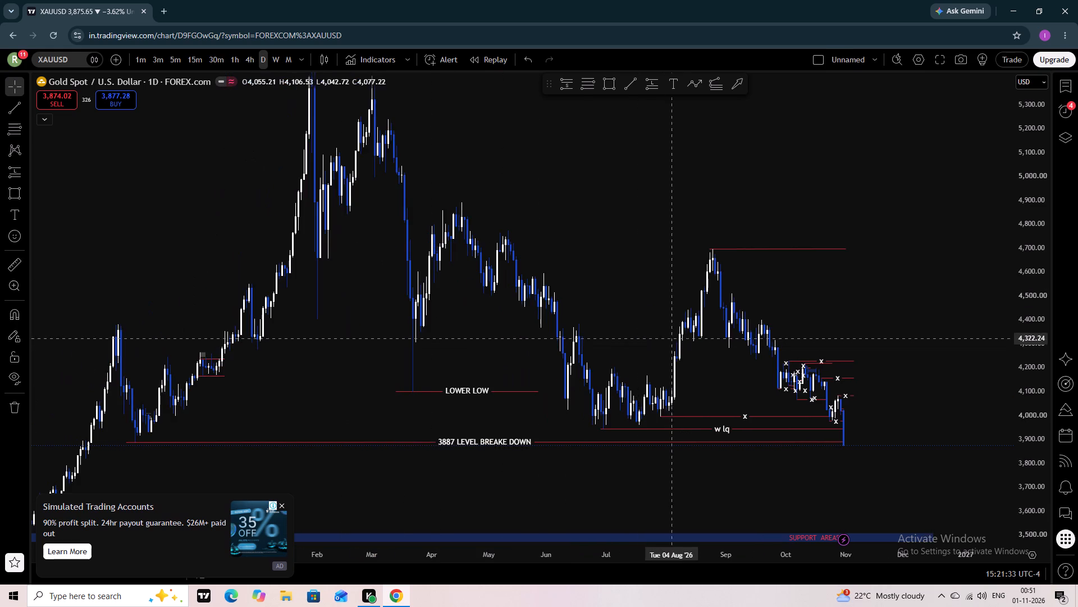
drag(670, 336, 557, 265)
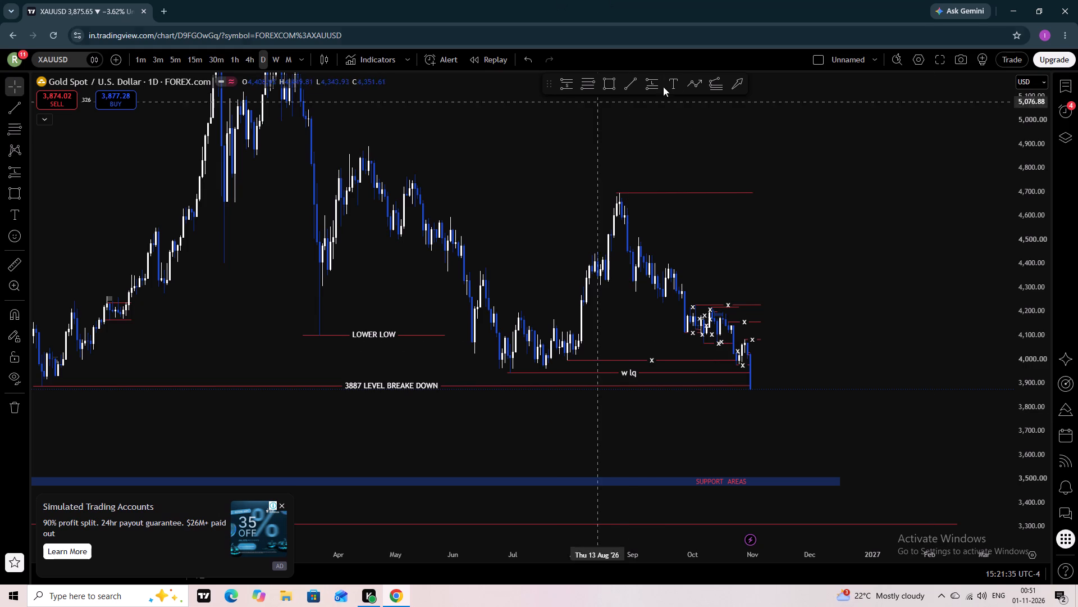
click(626, 84)
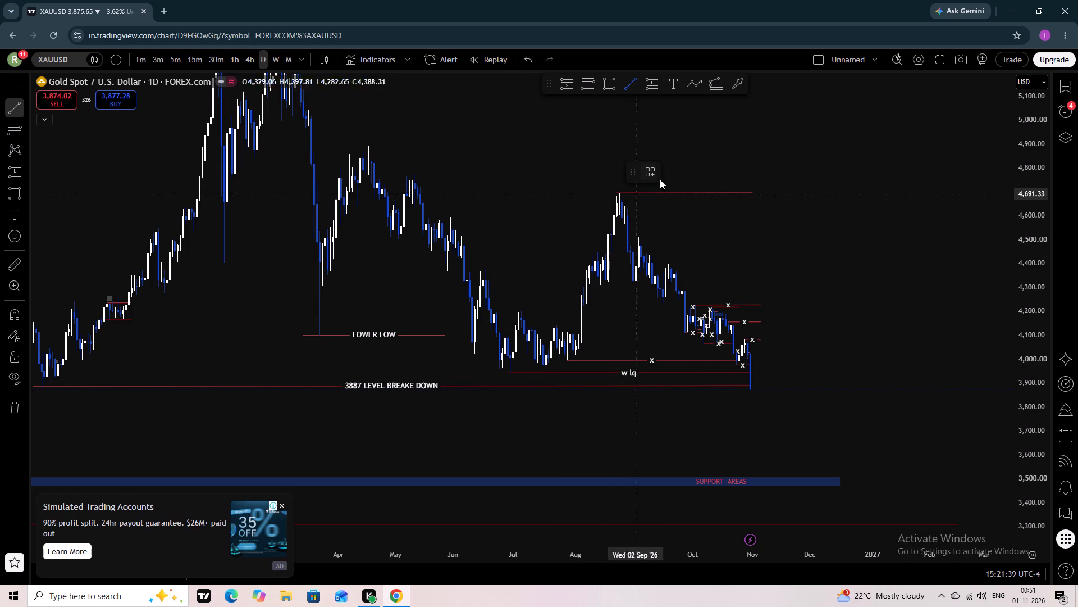
right_click(676, 193)
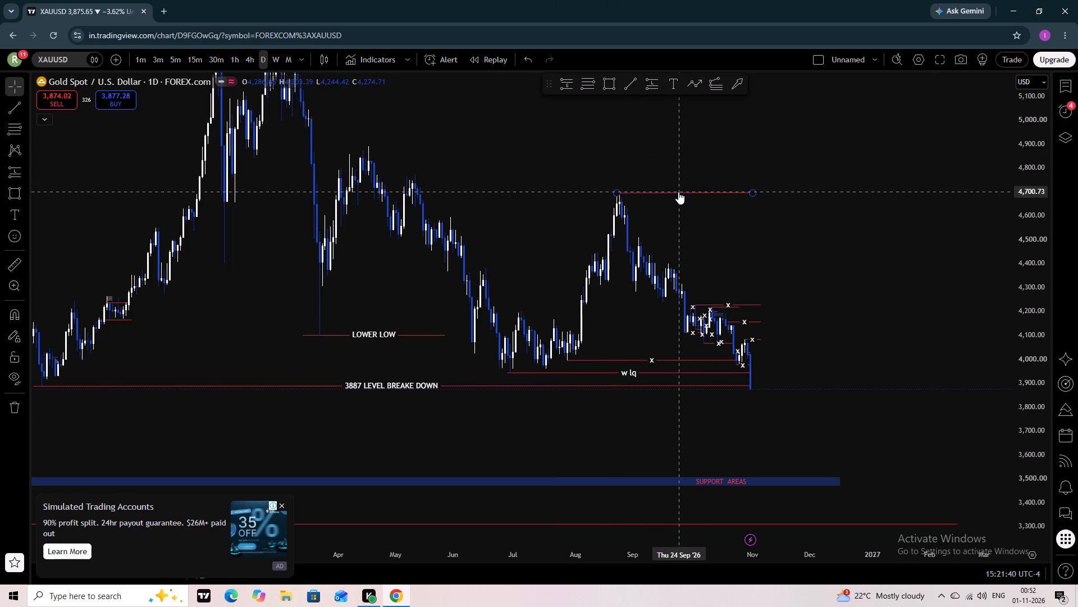
right_click(678, 192)
click(670, 174)
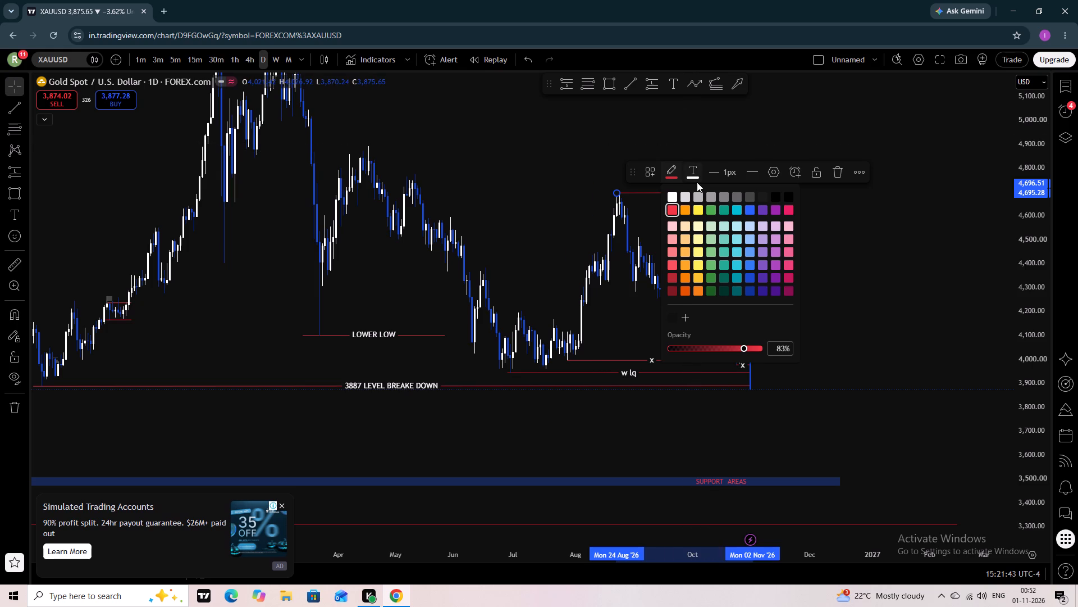
click(752, 97)
click(685, 190)
click(686, 193)
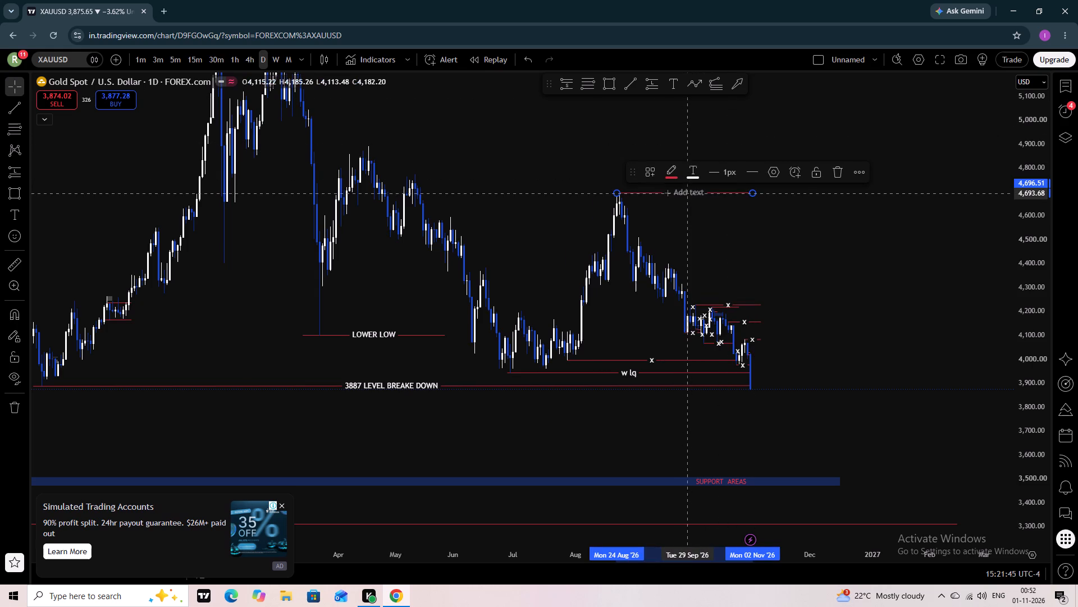
click(686, 193)
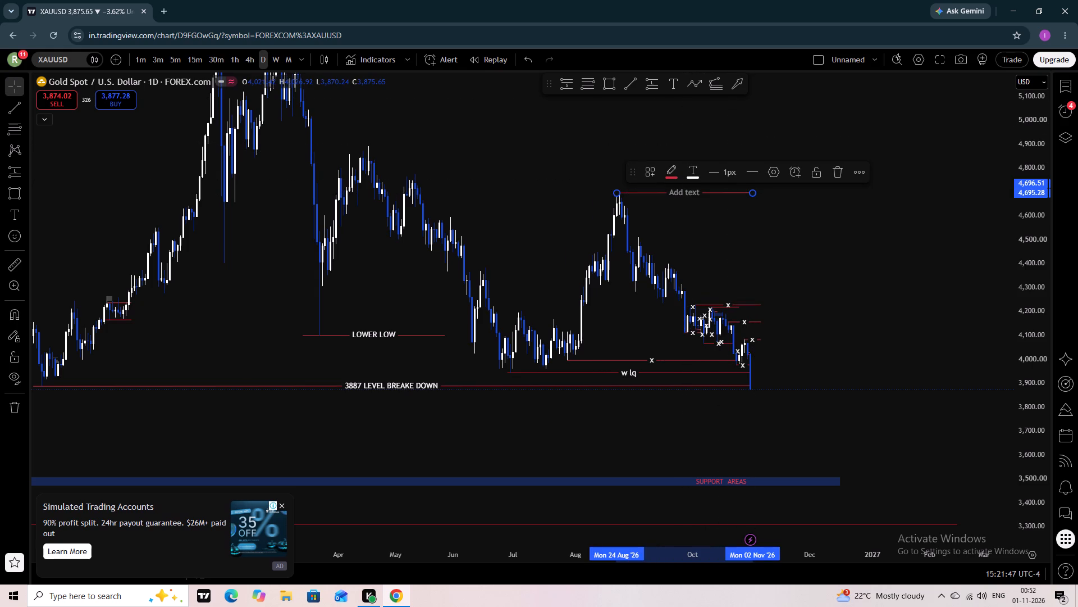
text(HIGHER LOW)
key(BackSpace)
key(BackSpace)
key(BackSpace)
key(BackSpace)
text(N HIGH)
click(769, 221)
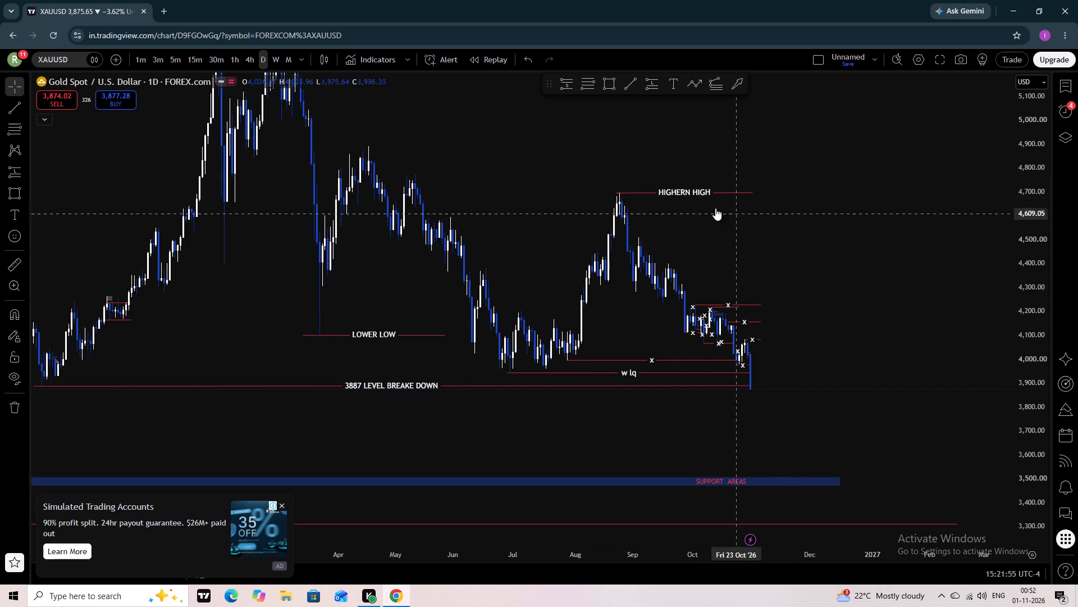
Shift the labelled late-August high line earlier so it spans 10 August to 19 October 2026, at about 4,698.
drag(693, 188, 656, 189)
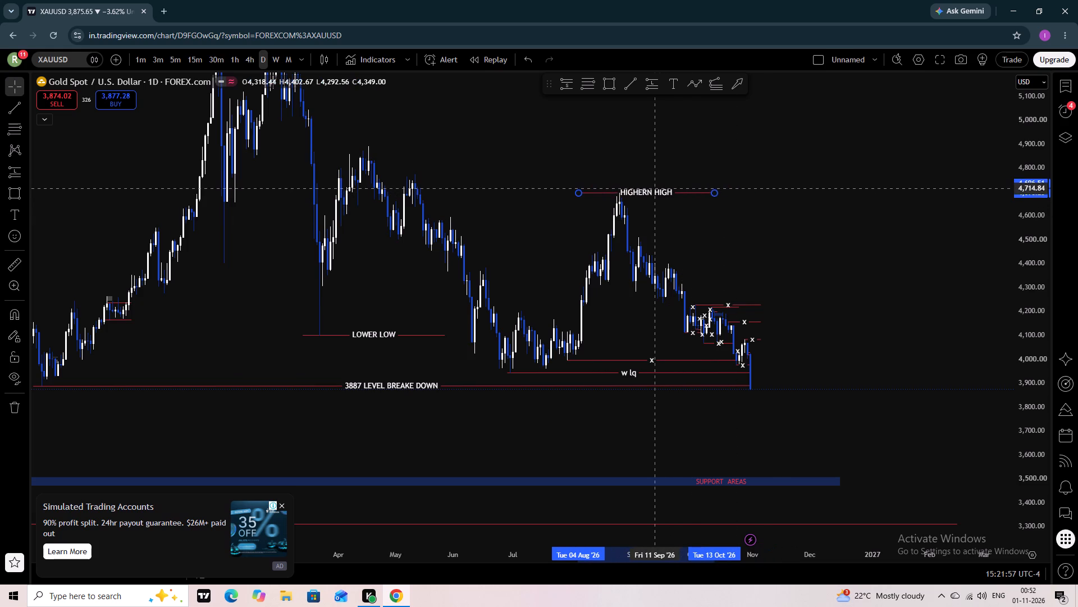
drag(656, 189, 666, 188)
click(677, 221)
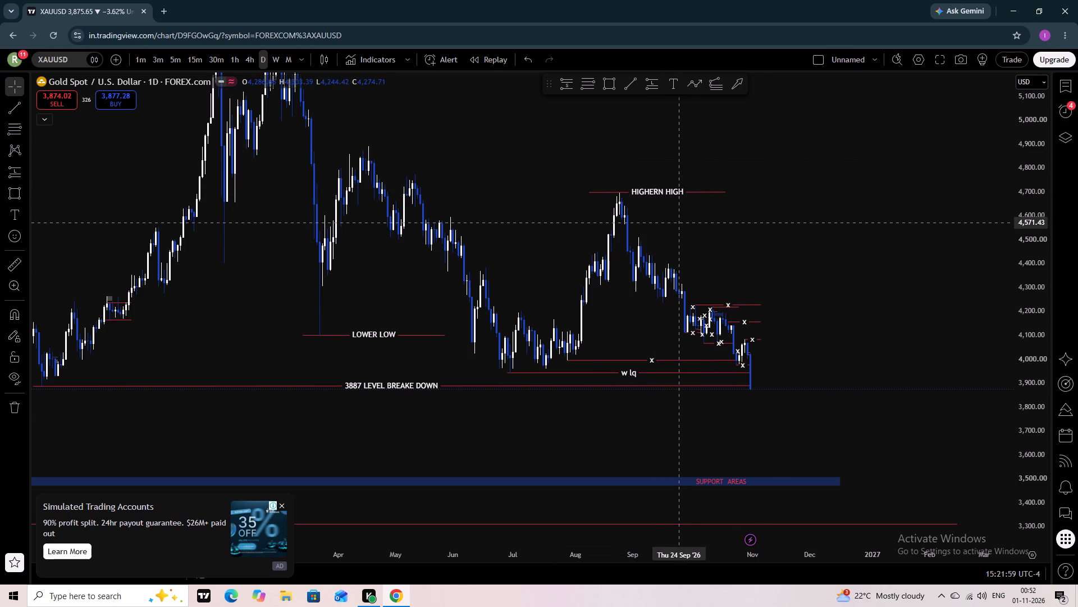
Correct the late-August high line's label to "HIGHER HIGH".
click(659, 192)
click(664, 192)
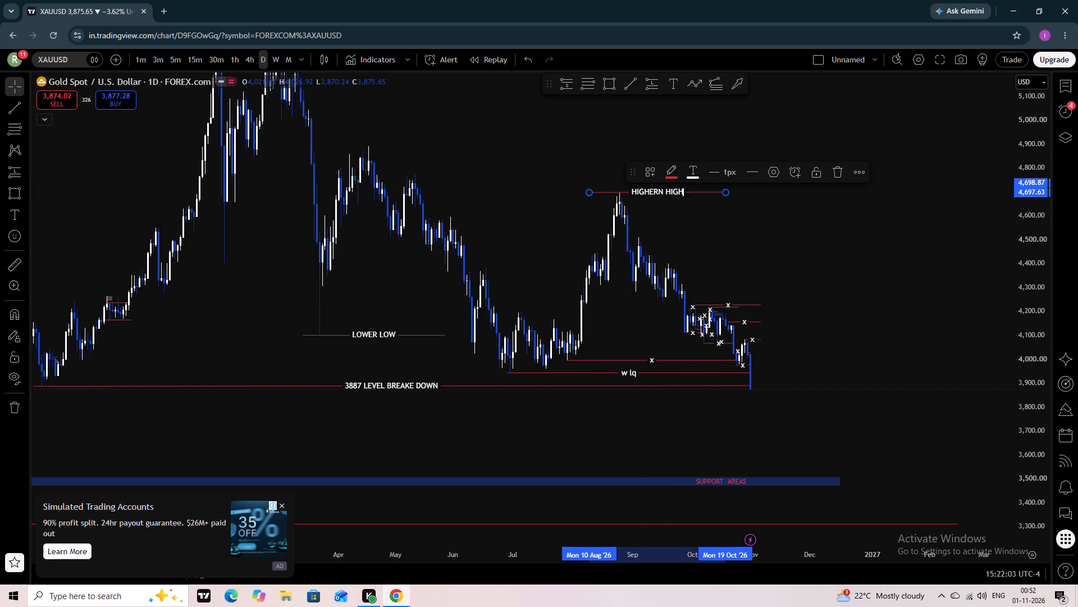
click(664, 192)
key(BackSpace)
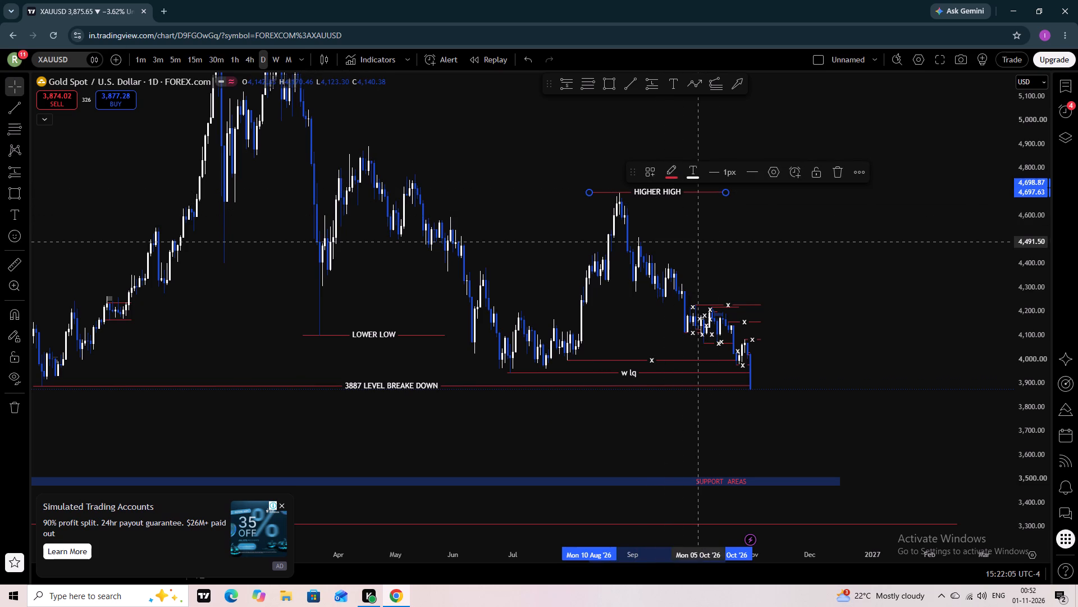
click(698, 242)
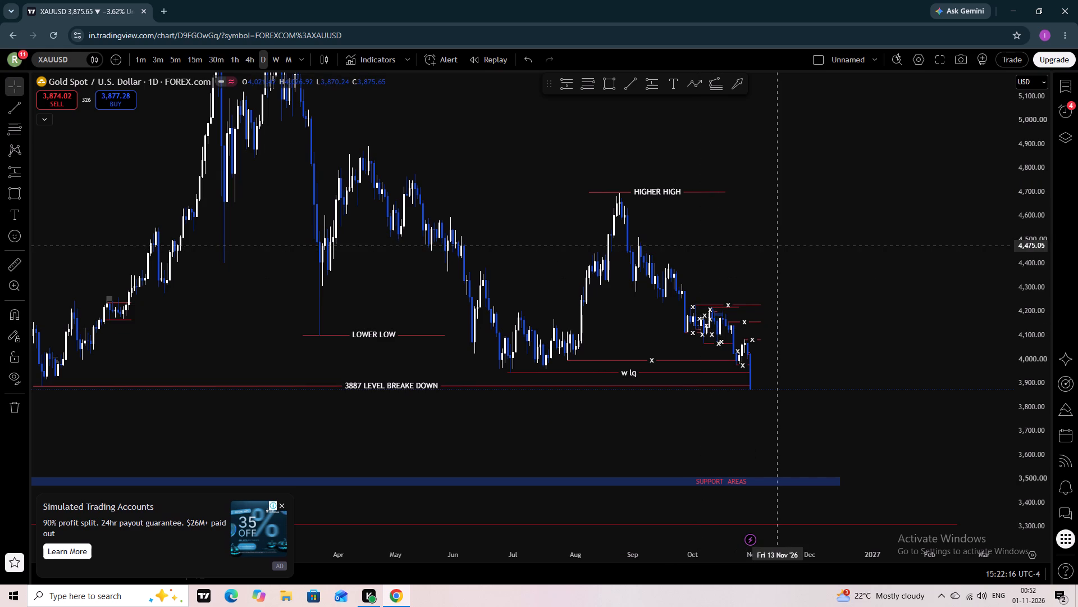
Draw a horizontal trendline at the April high, at about 4,891 from 8 April to 22 May 2026, and label it "HIGHER HIGH".
click(625, 88)
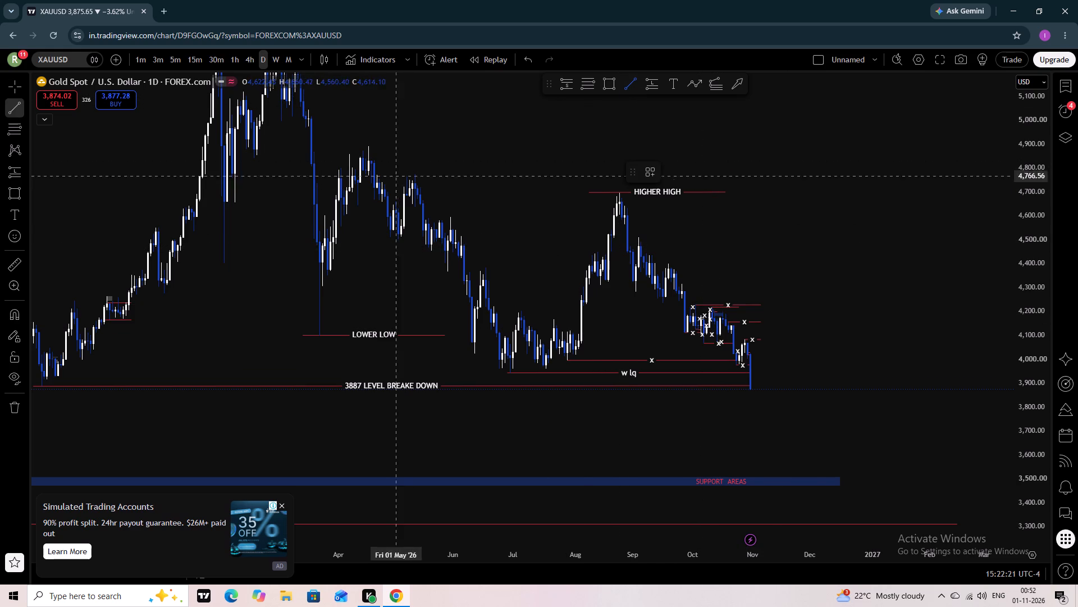
click(350, 146)
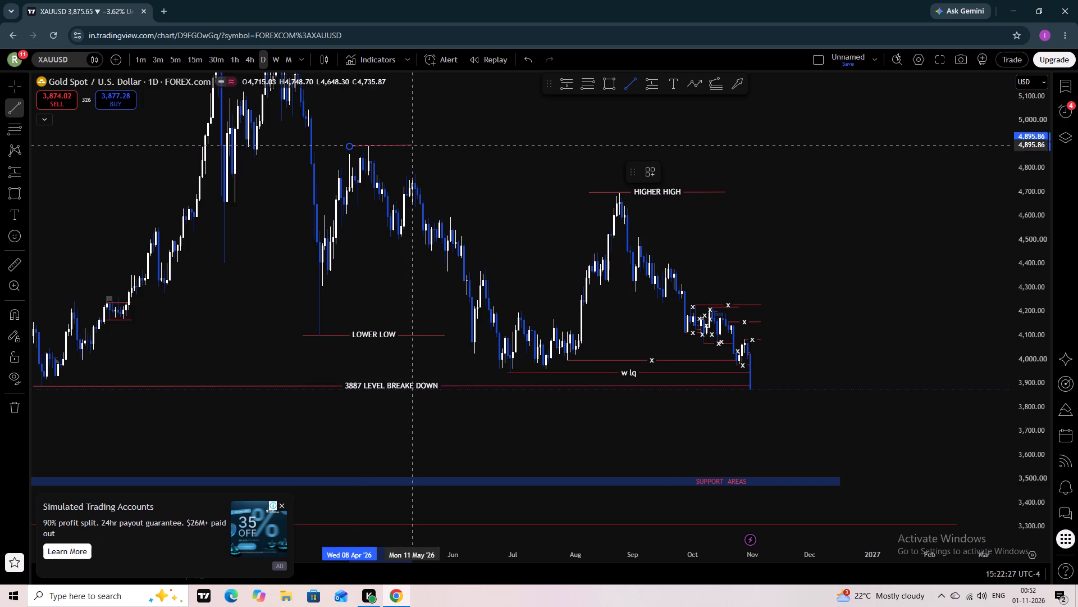
click(437, 146)
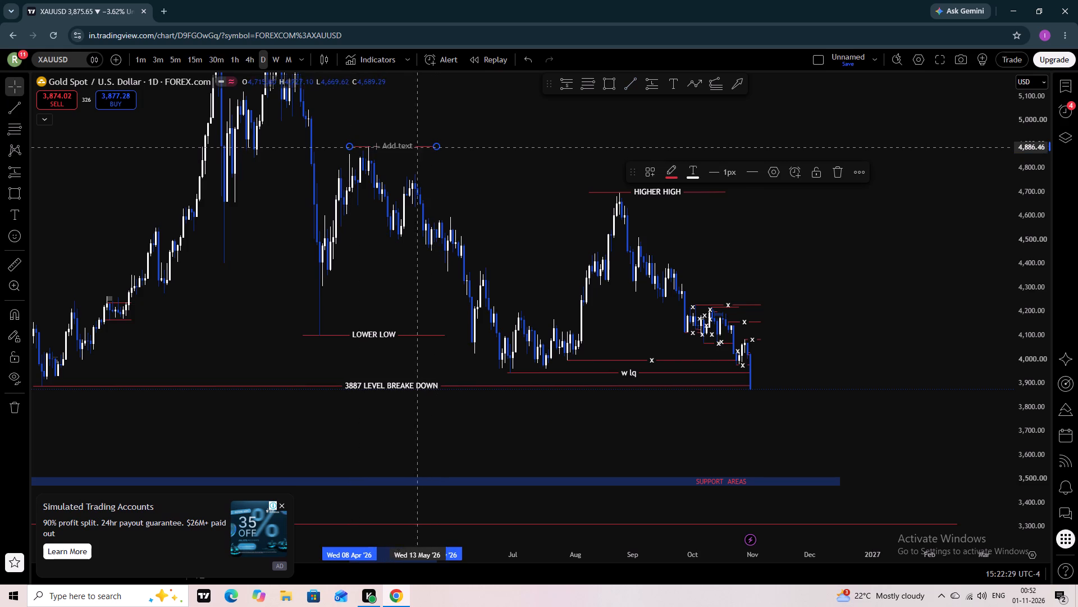
click(387, 148)
text(HIGHER HIGH)
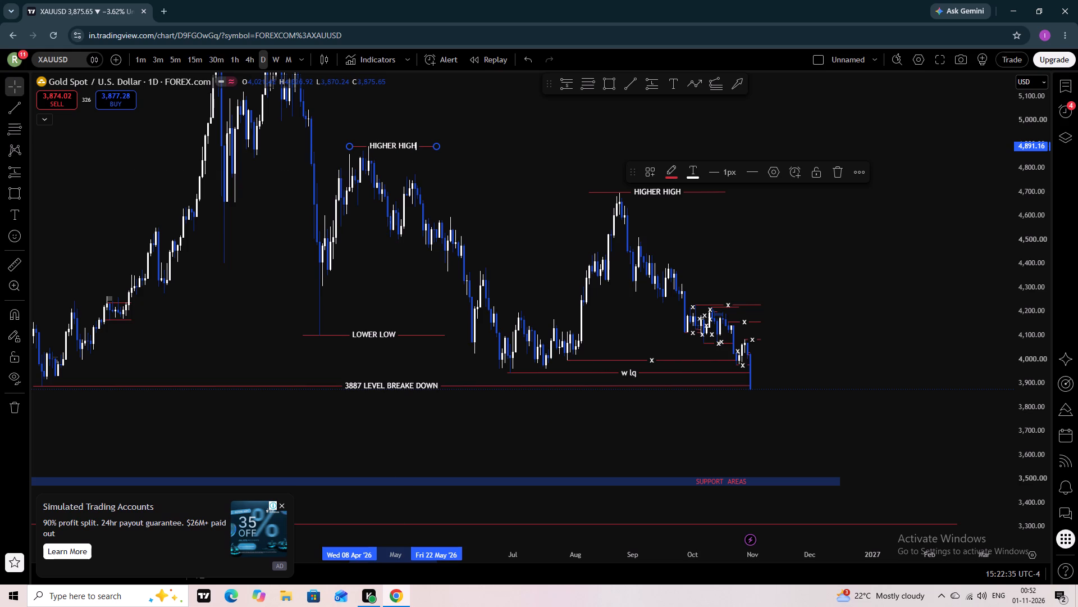
click(468, 191)
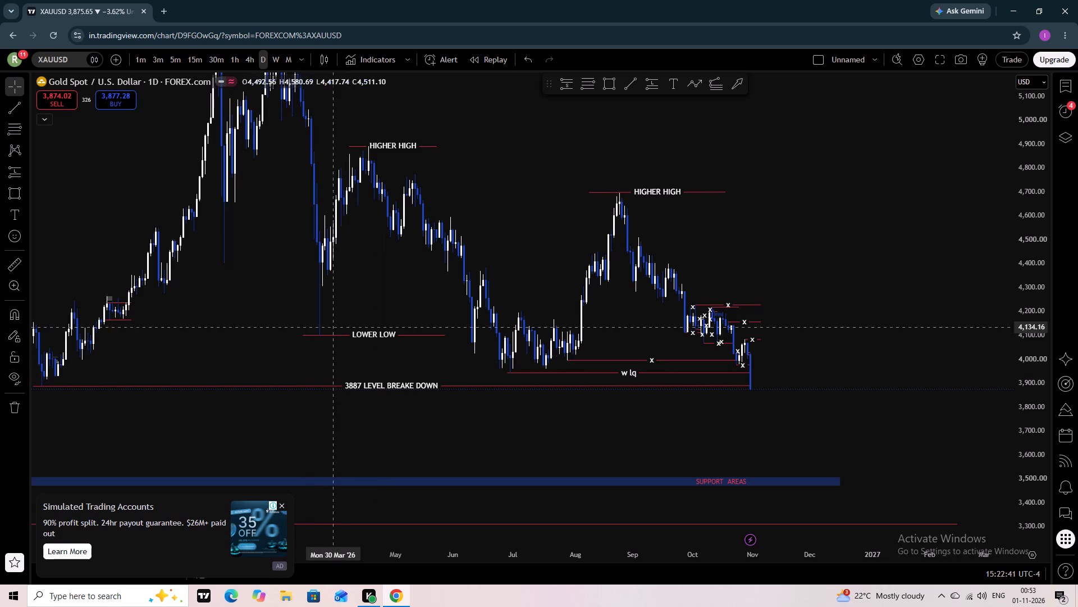
Draw a horizontal trendline at the early-March high, at about 5,420 and ending 23 April 2026, and label it "HIGHER HIGH".
drag(280, 182, 259, 319)
click(631, 80)
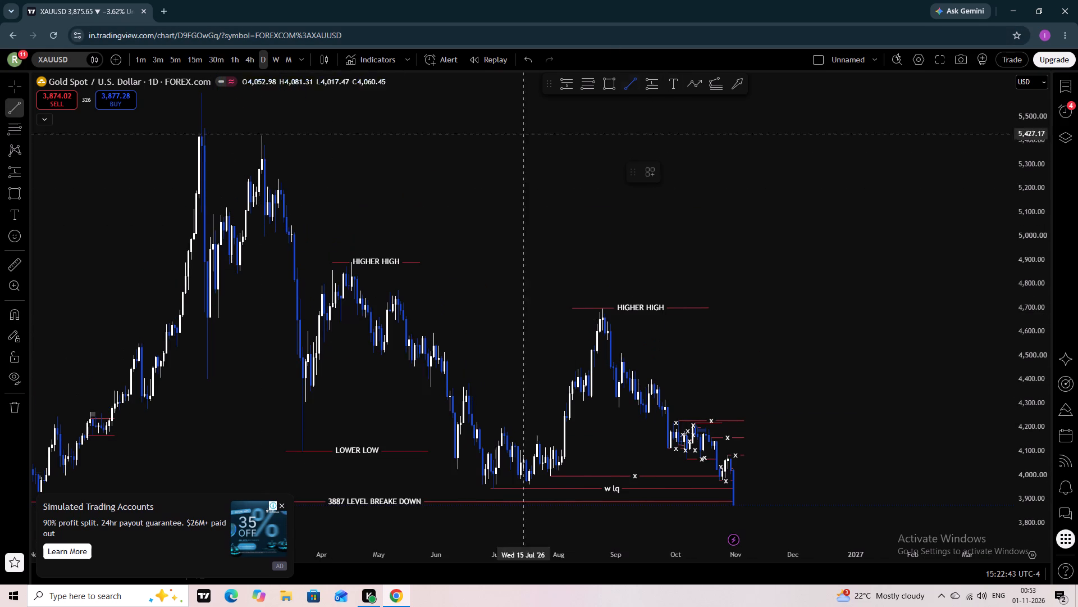
click(237, 135)
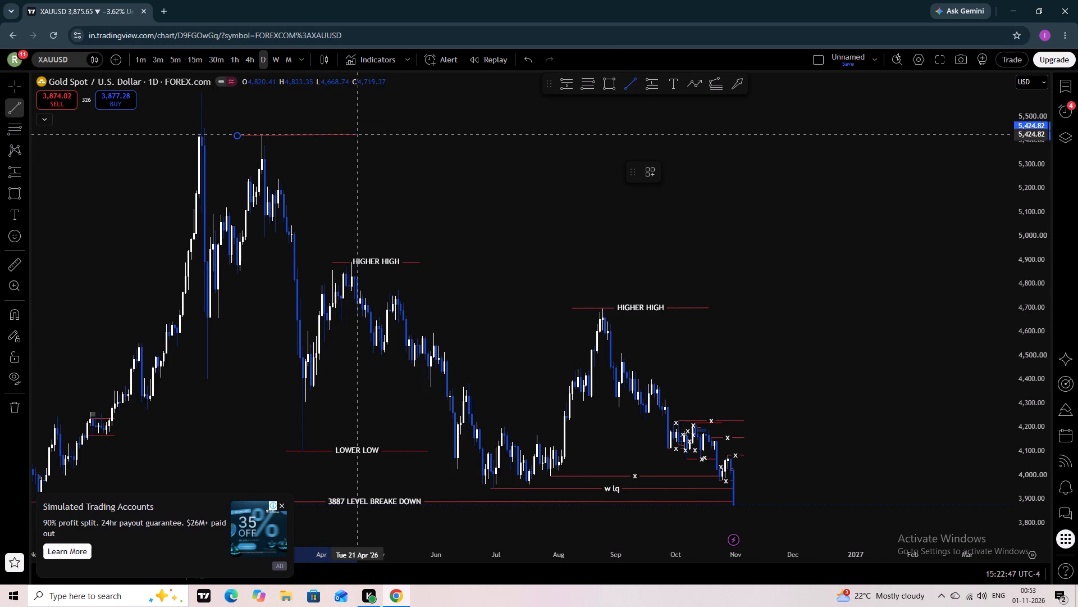
click(362, 135)
click(300, 137)
click(296, 135)
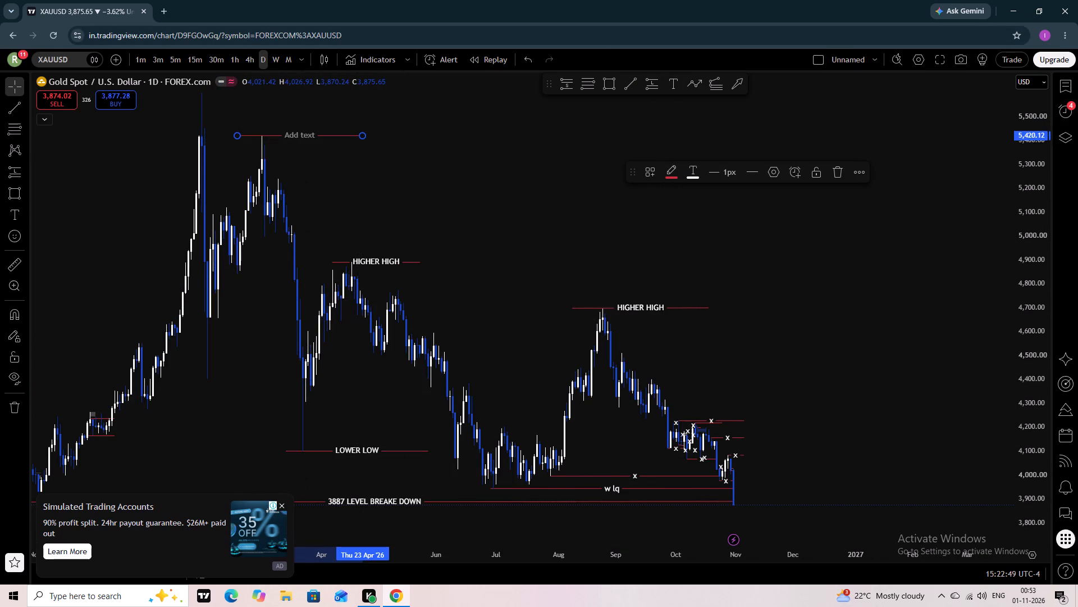
text(HIGHER HIGH)
click(389, 198)
Delete the "w lq" trendline below the June and July lows on the daily chart.
right_drag(573, 321, 528, 191)
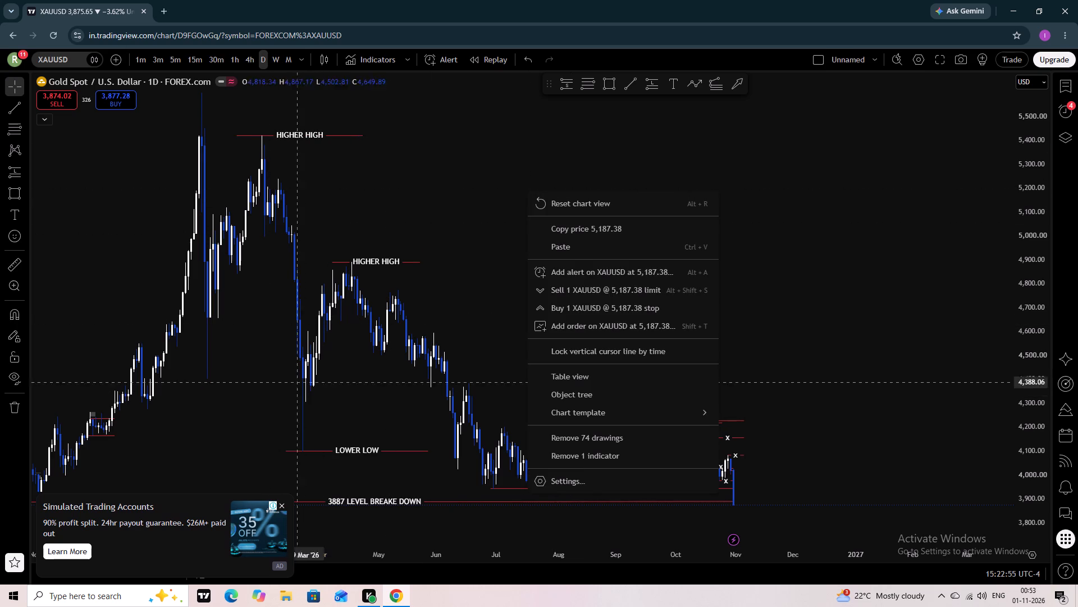
click(334, 374)
drag(531, 384, 516, 227)
click(520, 347)
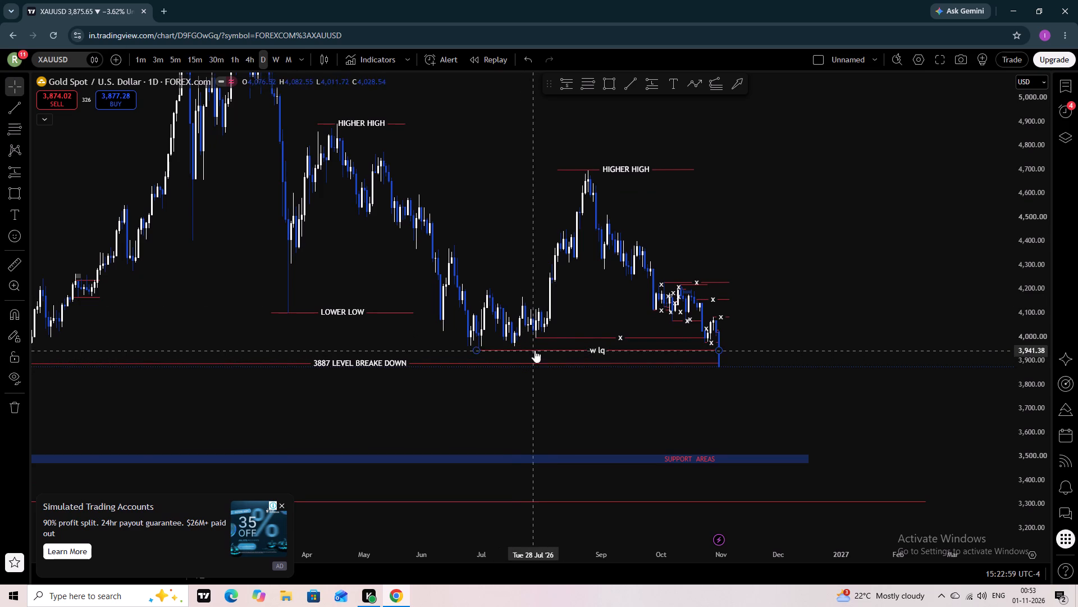
click(600, 348)
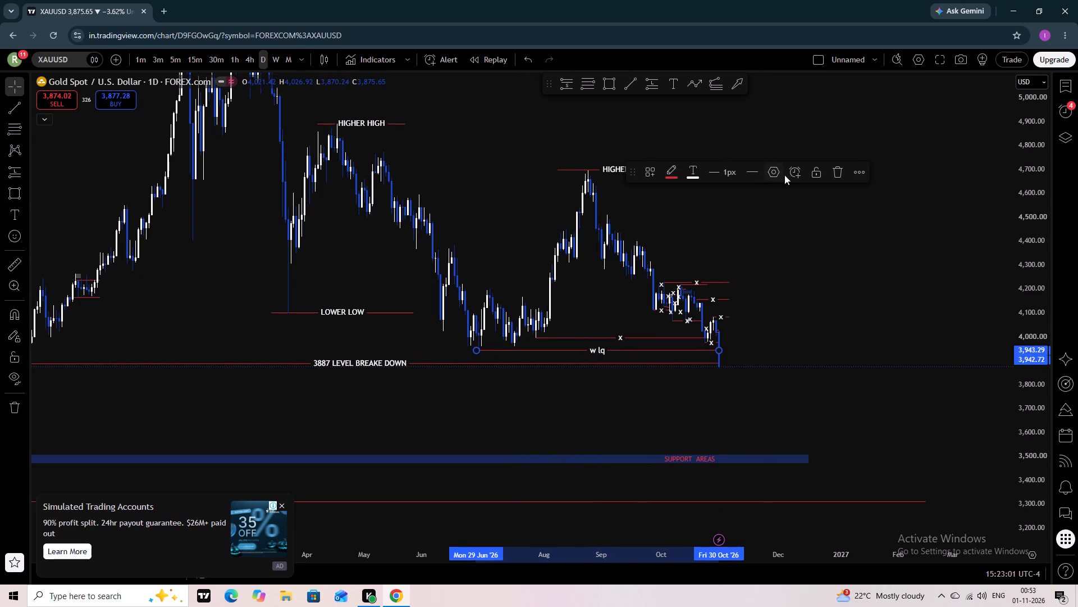
click(826, 174)
click(824, 172)
click(839, 170)
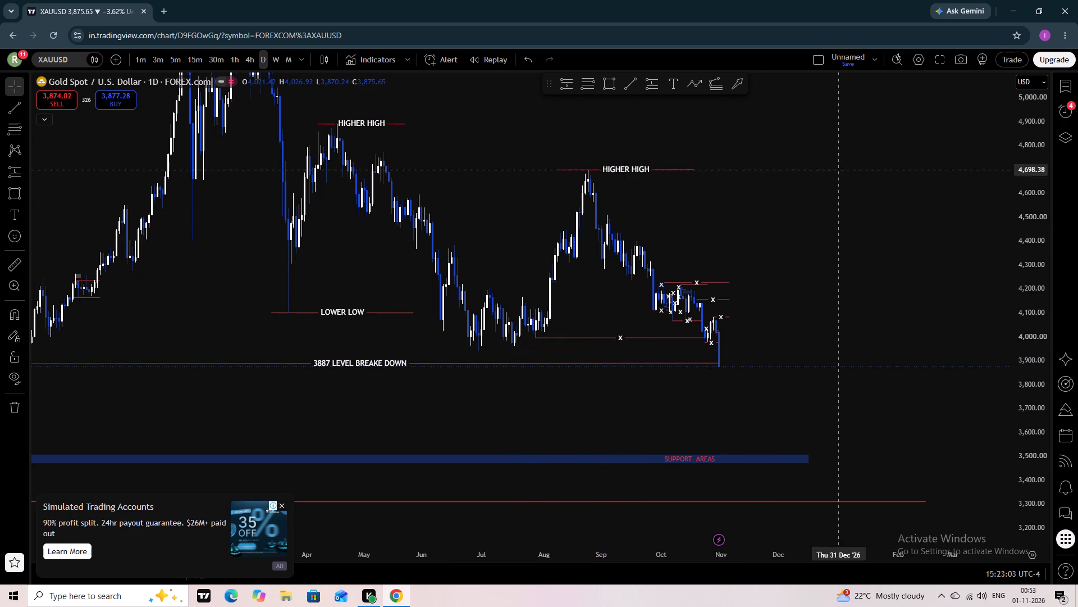
Draw a horizontal trendline under the June–July lows at about 3,942, from 11 June to 11 August 2026, and label it "LOWER LOW".
click(633, 88)
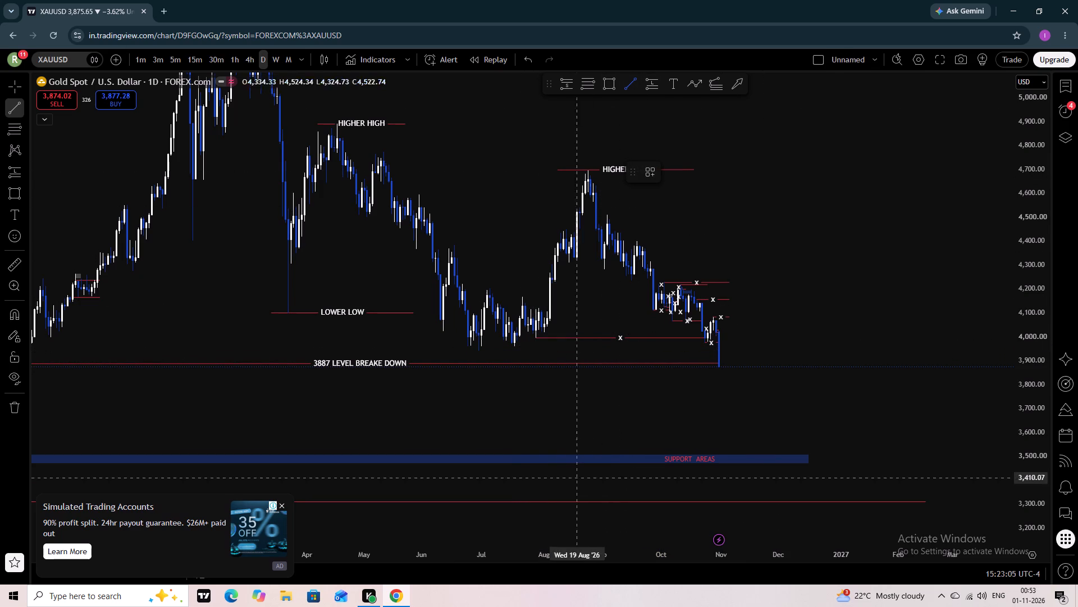
click(444, 351)
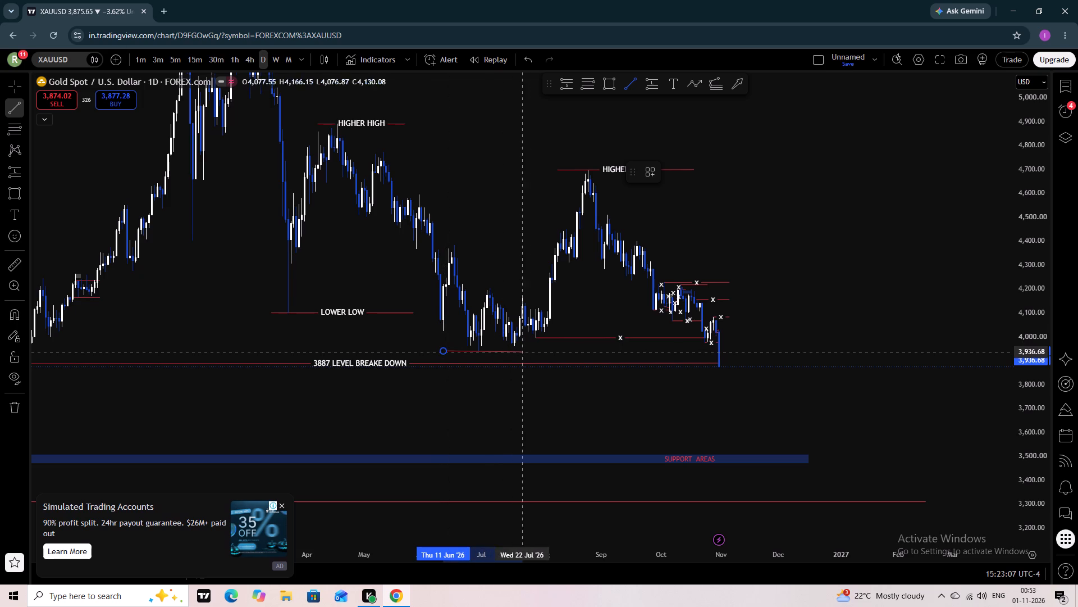
click(560, 350)
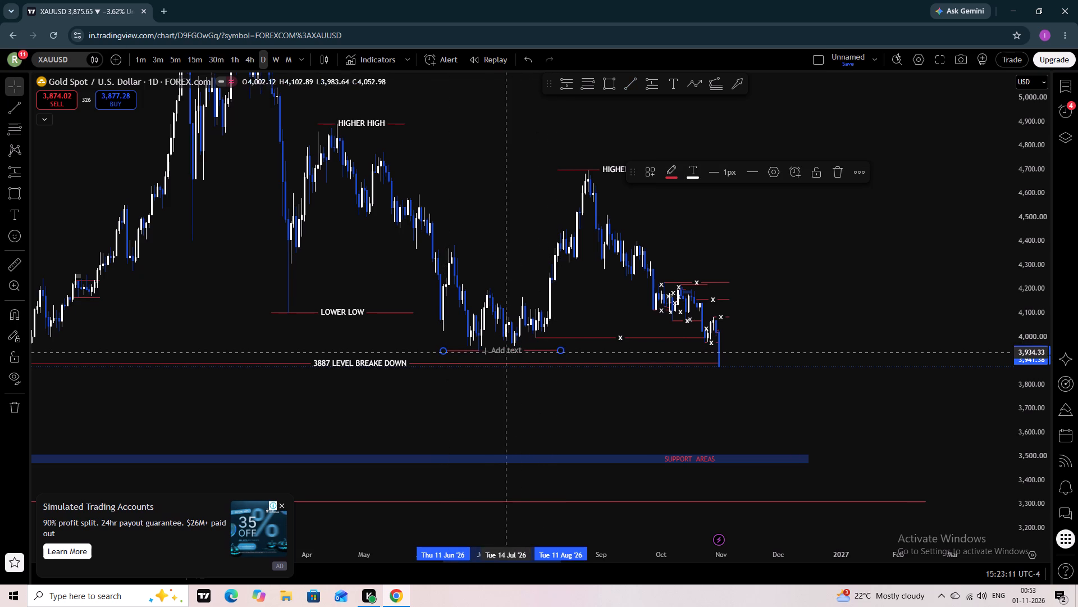
click(500, 352)
text(LOWER LOW)
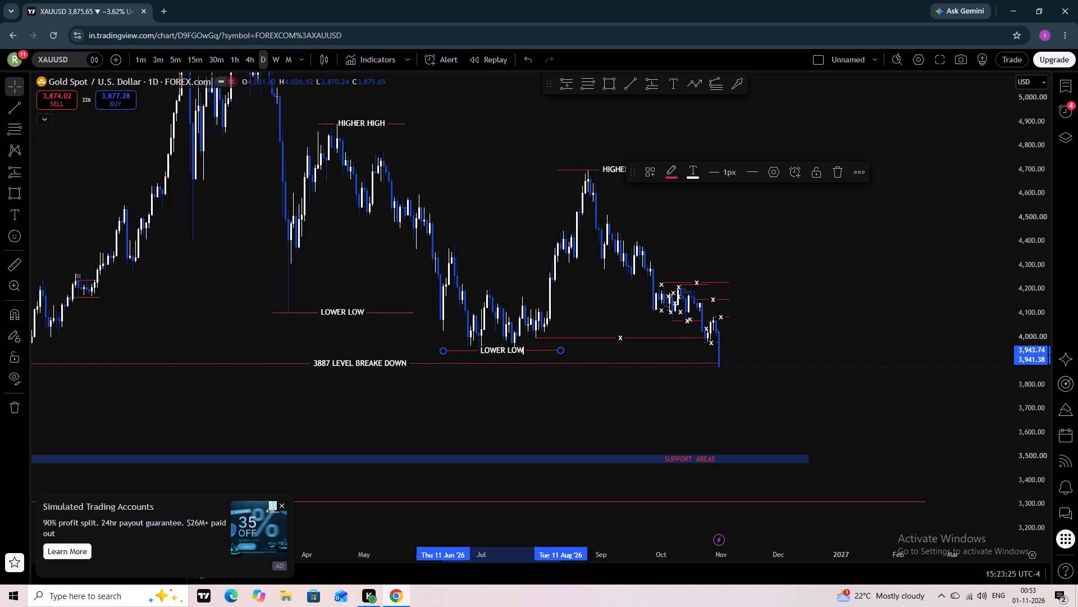
click(515, 423)
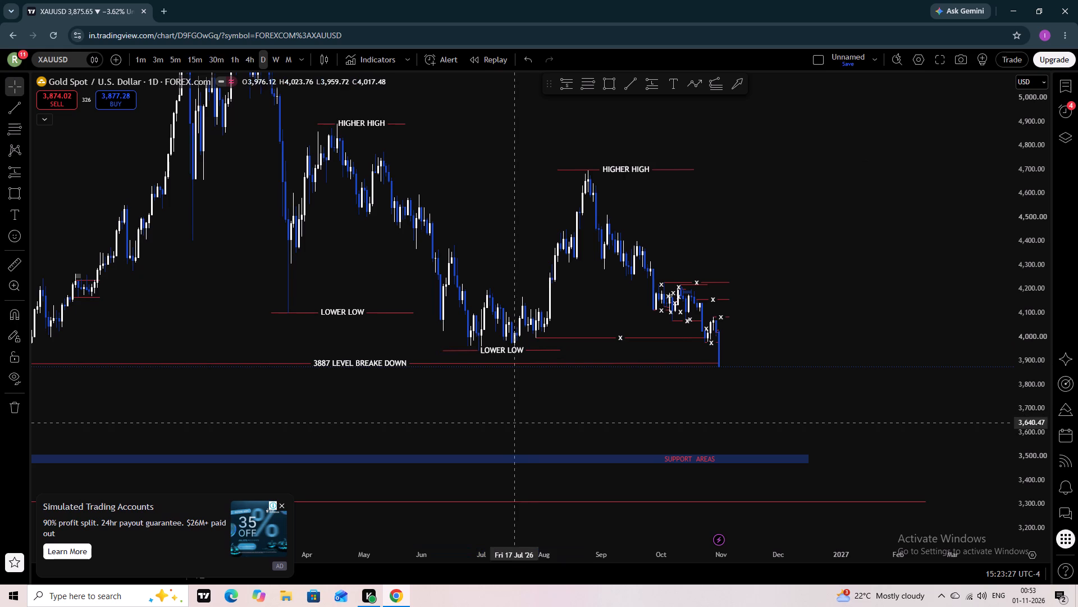
Examine the daily swing structure across the labelled highs and lows, the 3887 breakdown level and the support area.
scroll(552, 427, up, 2)
drag(398, 418, 632, 404)
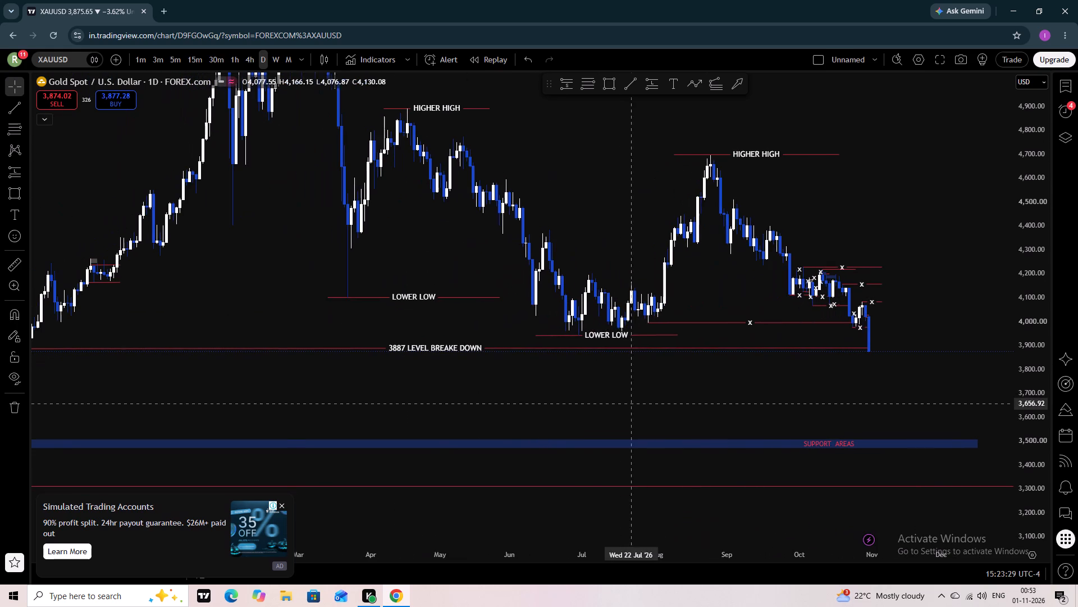
scroll(1042, 292, up, 7)
drag(958, 230, 951, 264)
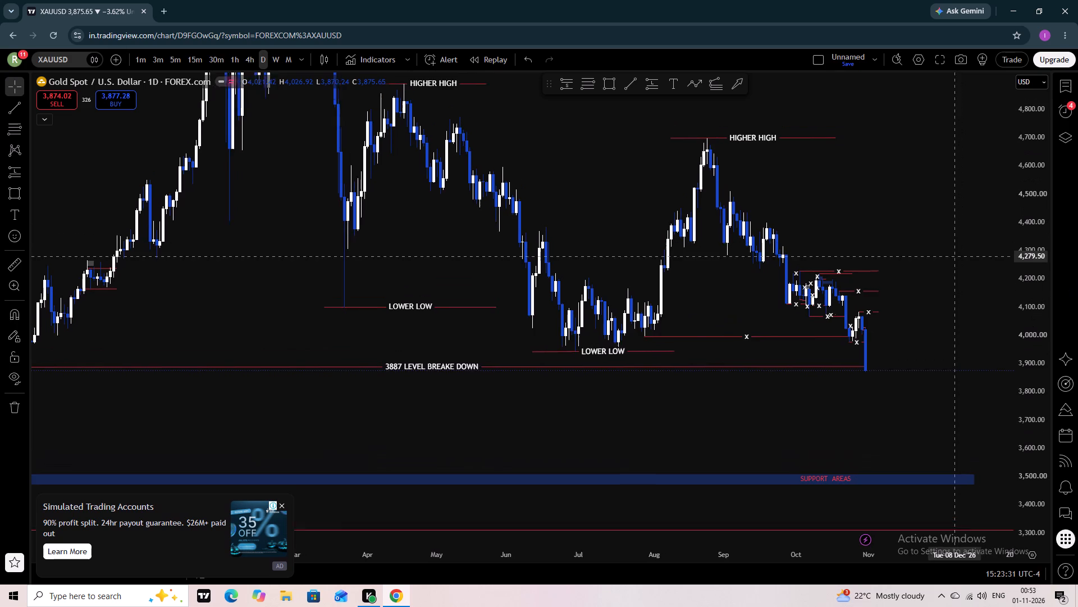
drag(951, 264, 929, 291)
drag(575, 177, 552, 306)
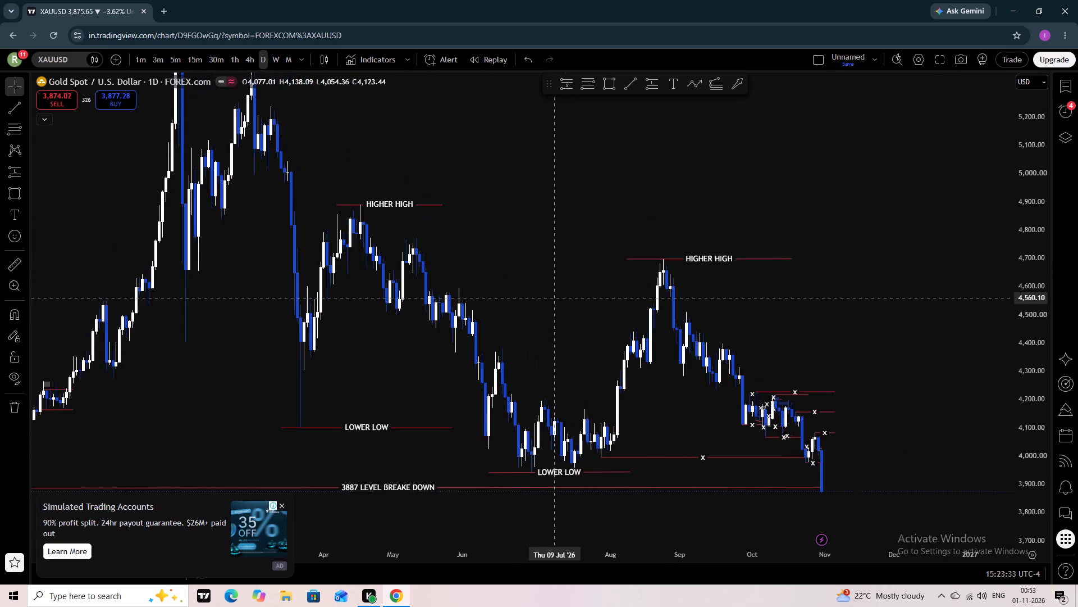
drag(552, 306, 624, 379)
drag(624, 379, 623, 238)
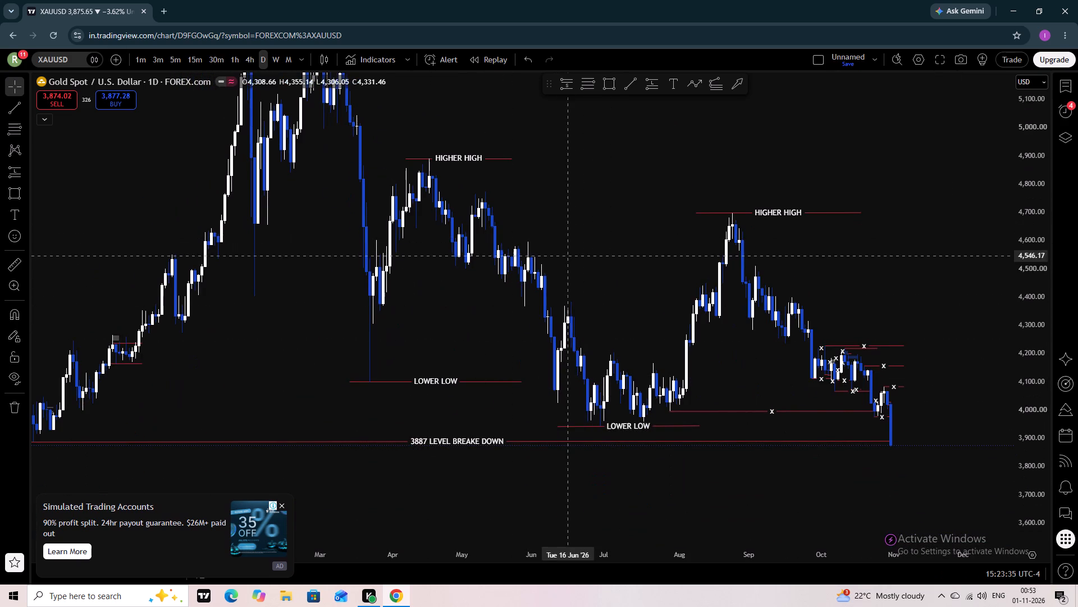
drag(577, 287, 550, 382)
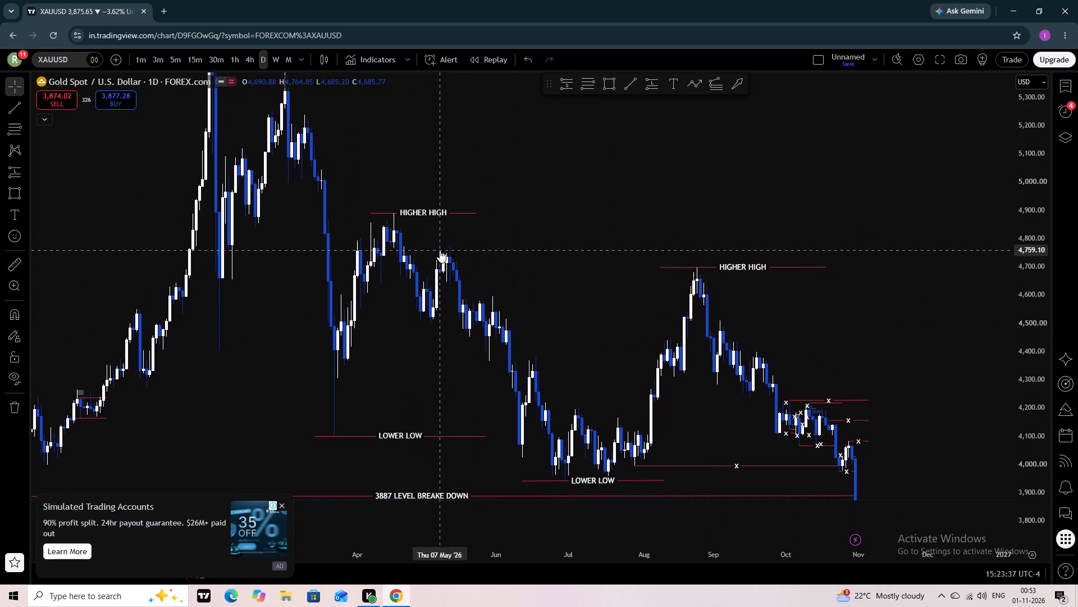
drag(599, 296, 595, 338)
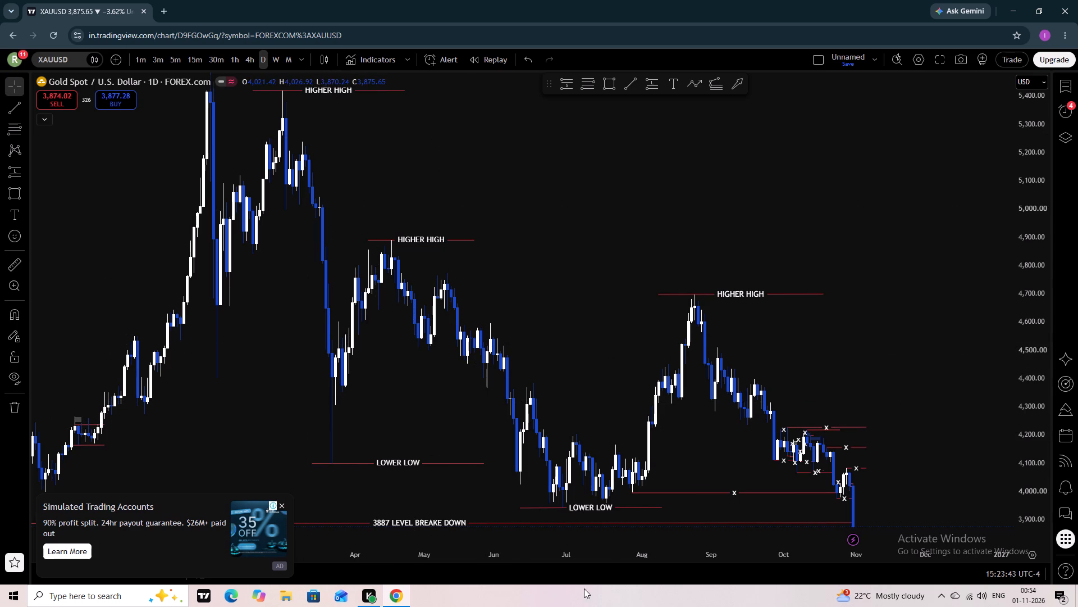
click(584, 424)
drag(582, 423, 558, 298)
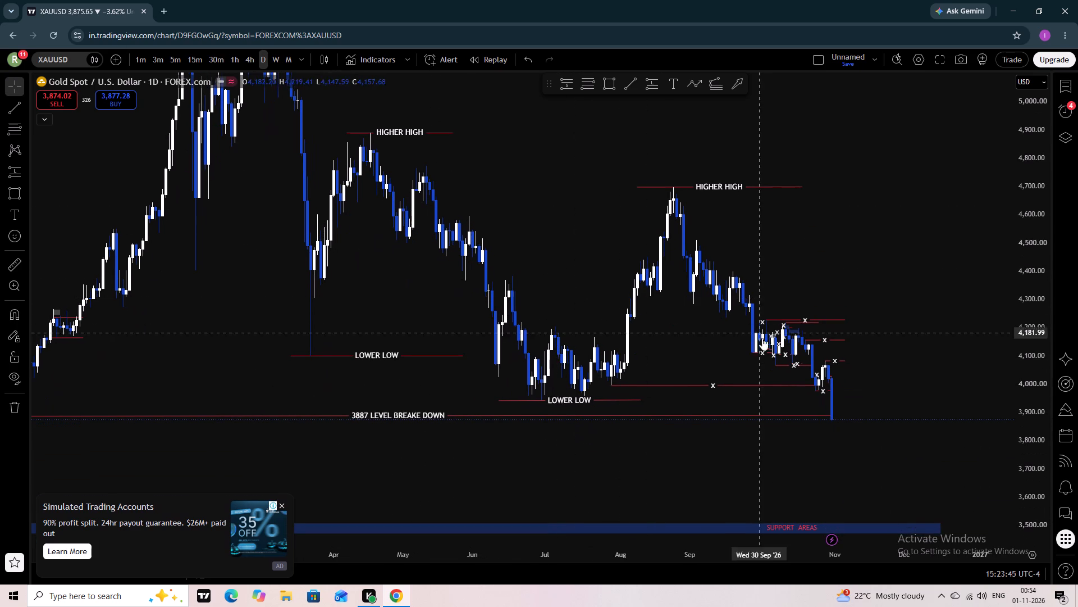
drag(751, 465, 723, 423)
drag(804, 475, 685, 480)
scroll(651, 455, down, 3)
drag(791, 451, 718, 436)
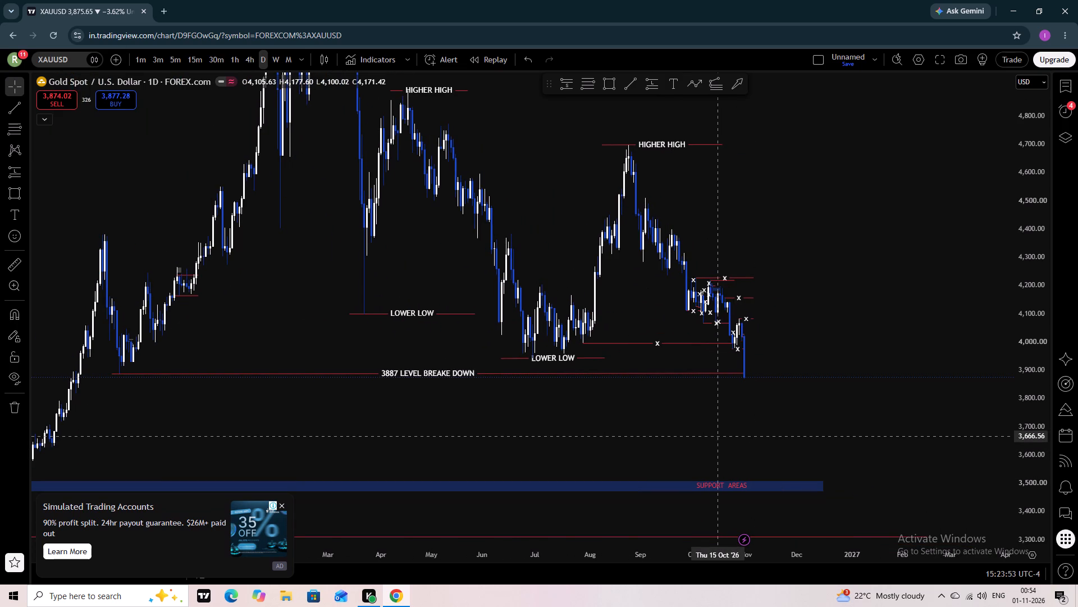
drag(871, 440, 869, 387)
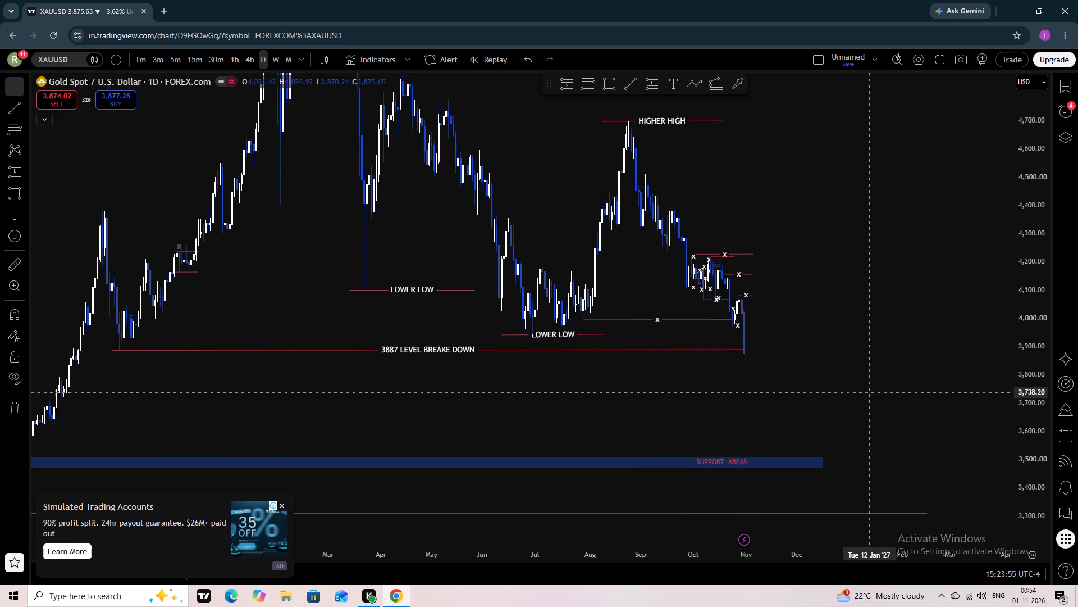
drag(869, 387, 867, 384)
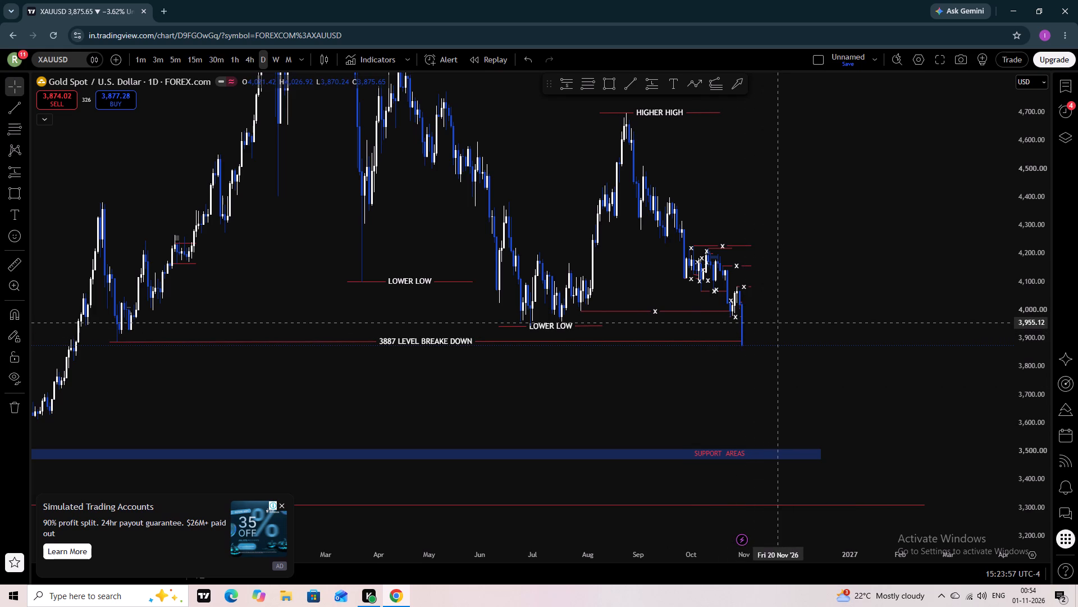
scroll(814, 374, up, 1)
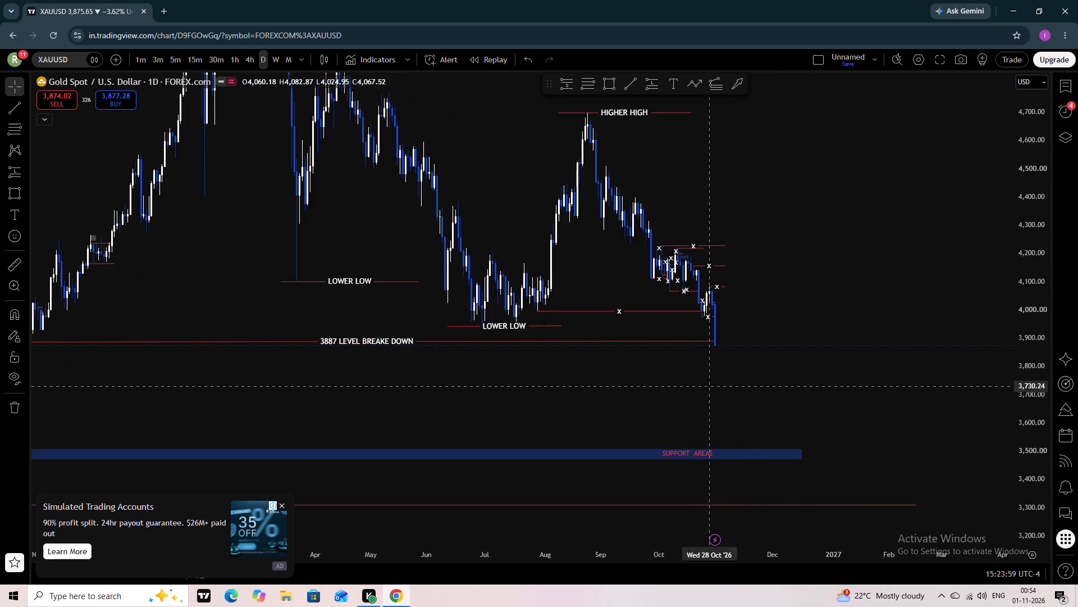
drag(668, 377, 728, 375)
scroll(732, 374, up, 1)
scroll(732, 374, down, 1)
scroll(732, 374, up, 2)
drag(612, 384, 706, 386)
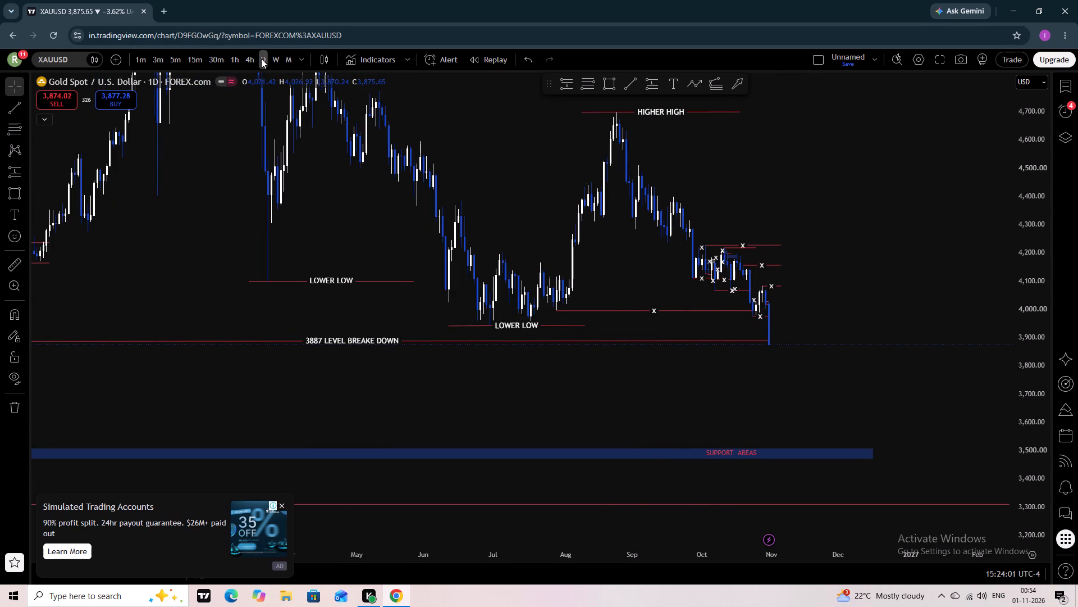
Switch the chart to the 4-hour timeframe and bring the late-October sell-off into focus.
click(251, 58)
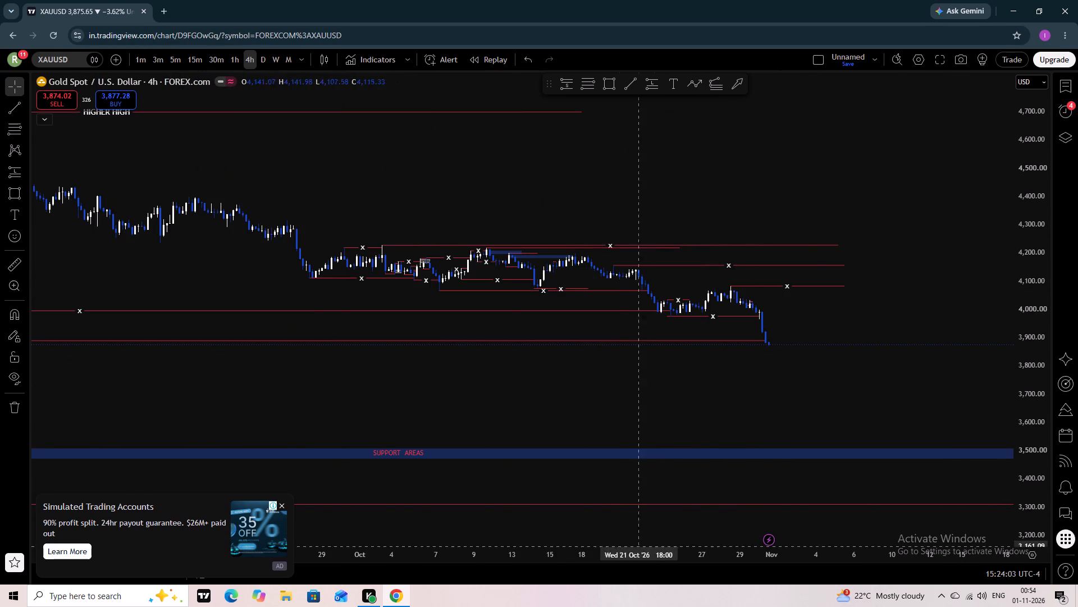
click(566, 523)
scroll(1042, 406, up, 3)
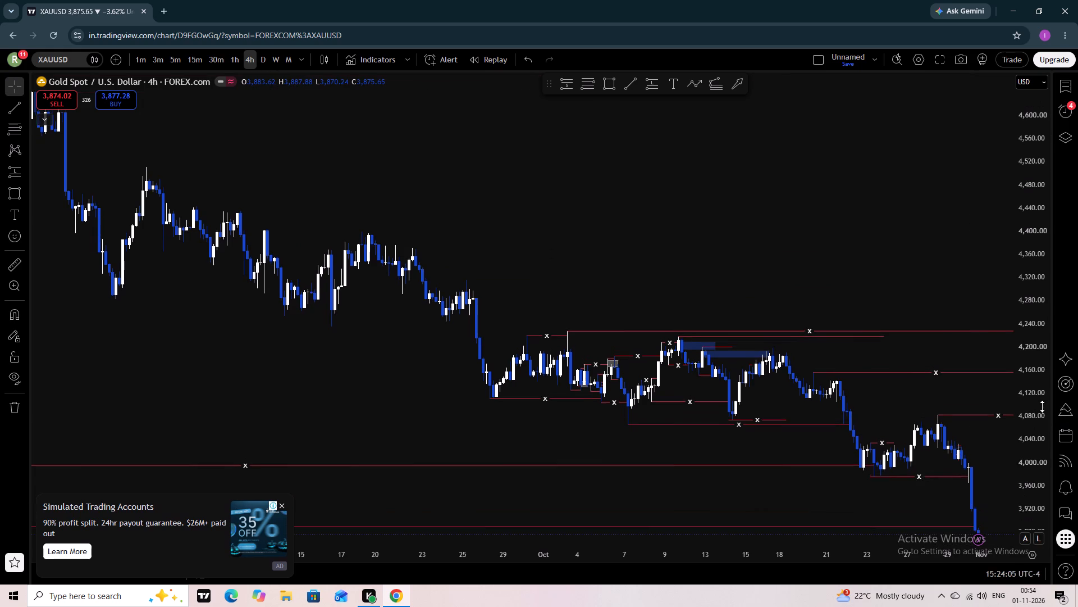
scroll(1042, 406, up, 2)
scroll(1042, 406, down, 1)
scroll(1042, 406, up, 2)
drag(938, 235, 925, 103)
drag(1028, 306, 1044, 138)
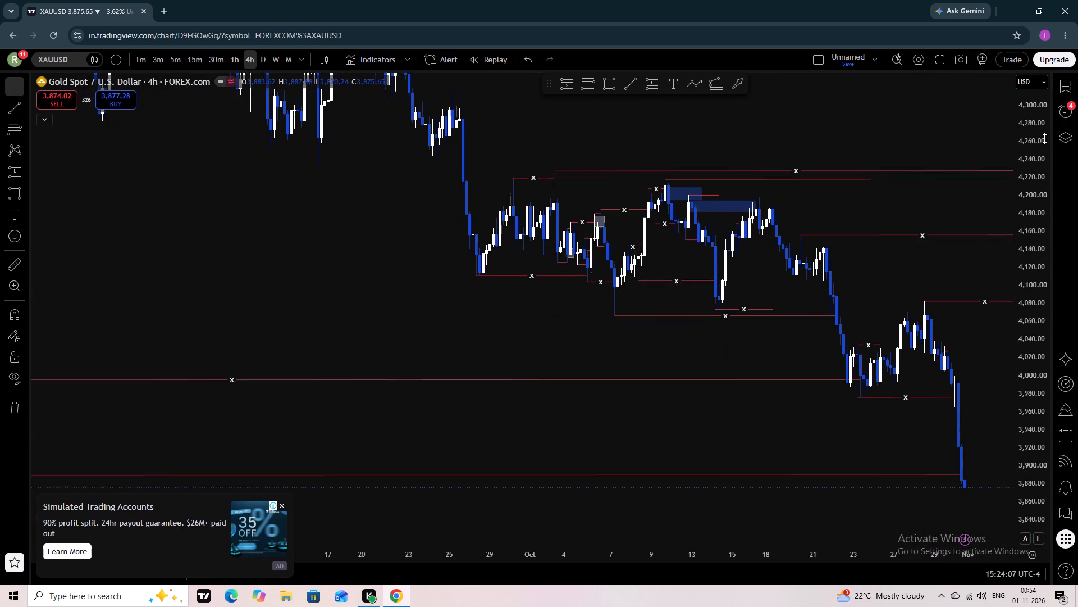
drag(1044, 138, 1044, 137)
drag(912, 434, 680, 440)
scroll(837, 434, down, 2)
drag(908, 454, 898, 448)
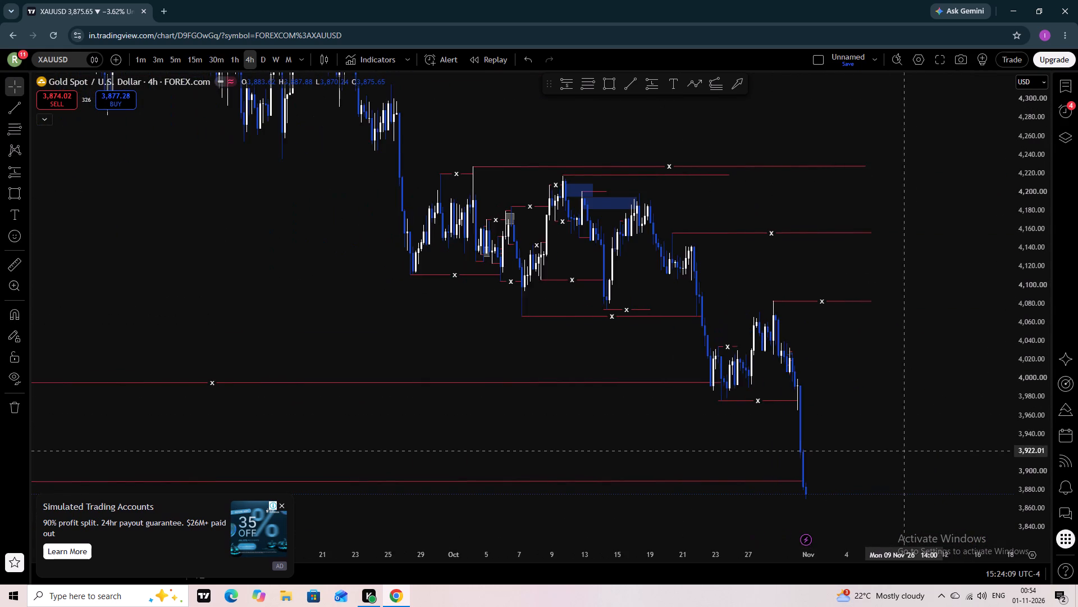
drag(898, 448, 823, 414)
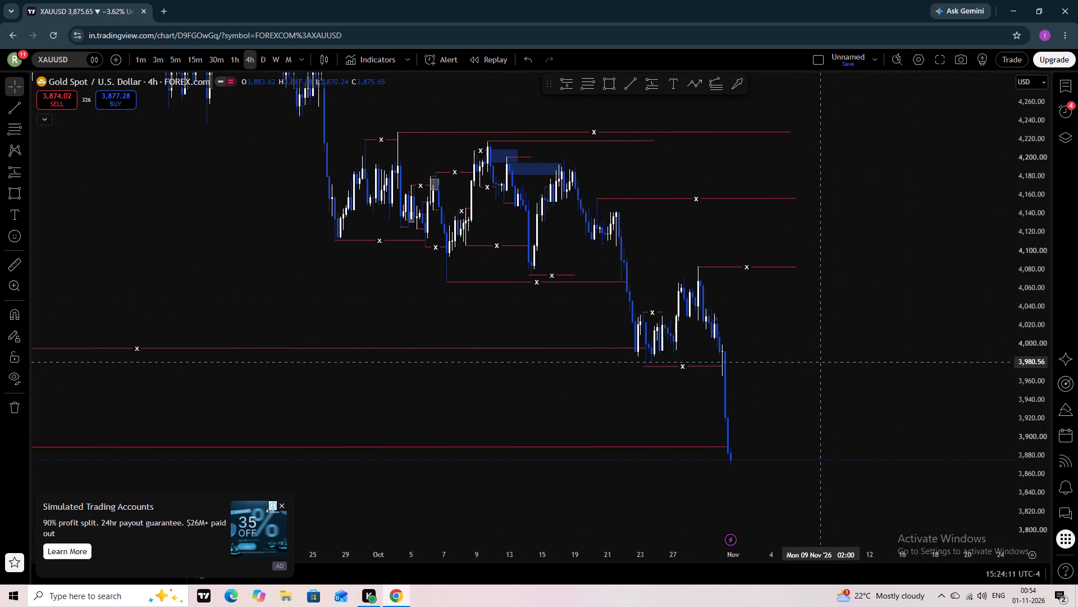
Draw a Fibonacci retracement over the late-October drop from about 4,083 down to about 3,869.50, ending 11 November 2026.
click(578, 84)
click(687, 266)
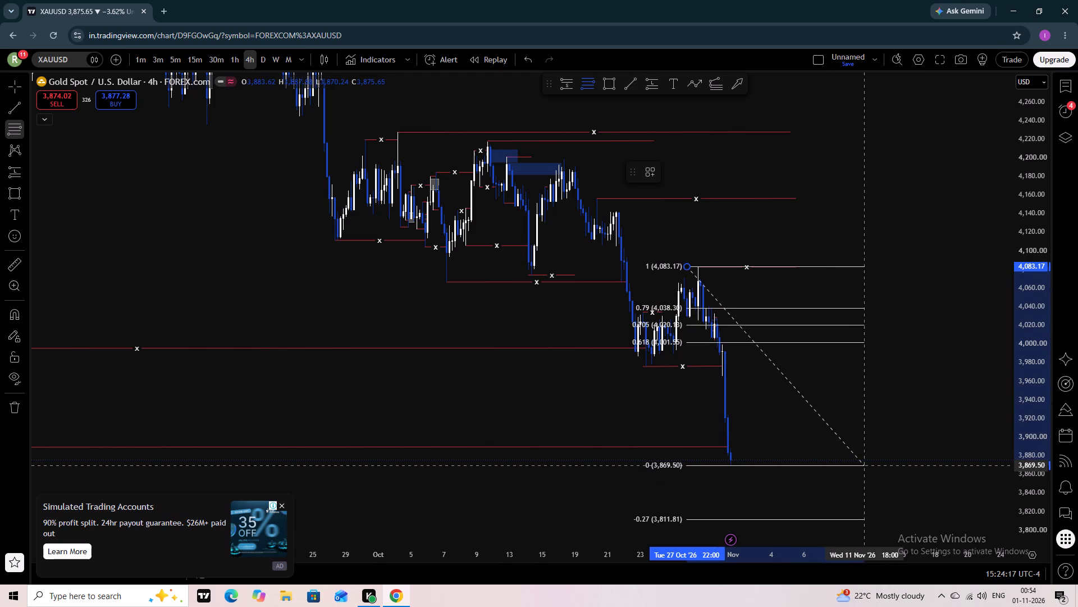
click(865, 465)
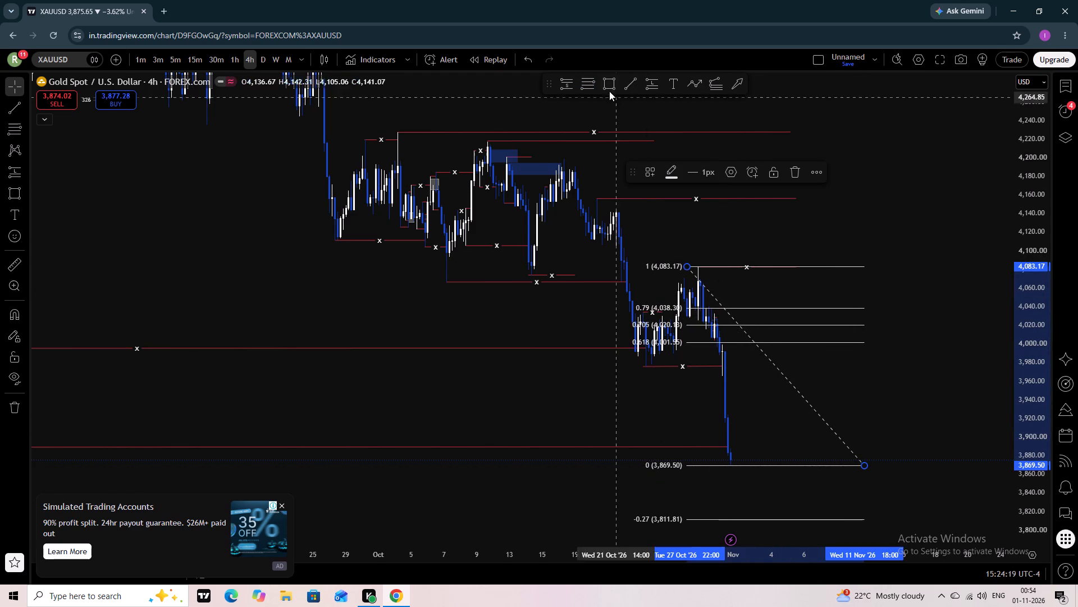
Draw a rectangle zone between about 4,022 and 3,998, spanning 30 October to 11 November 2026.
click(608, 89)
click(725, 323)
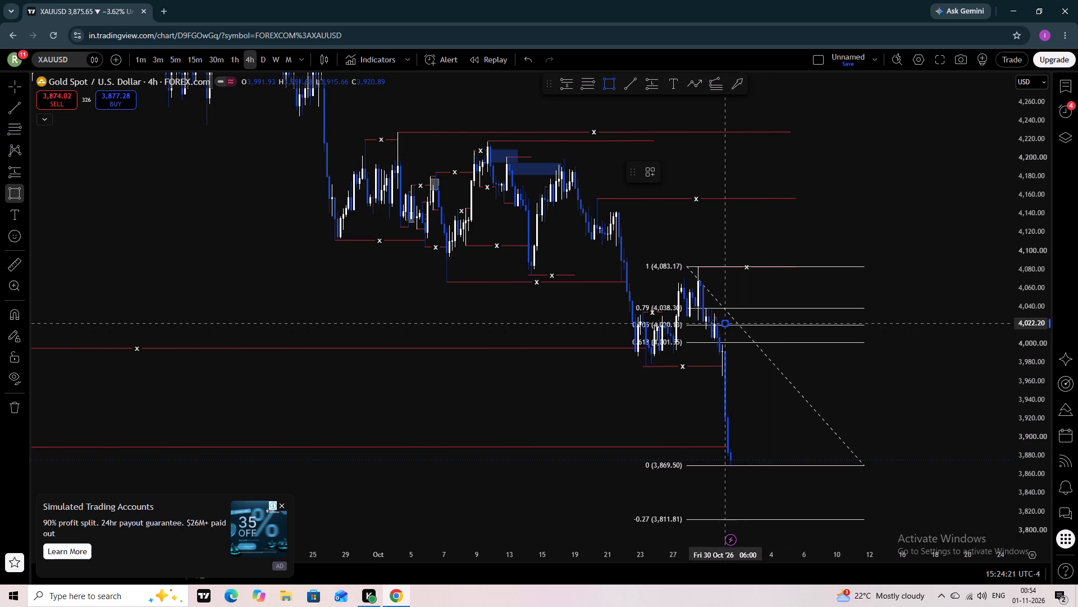
click(801, 345)
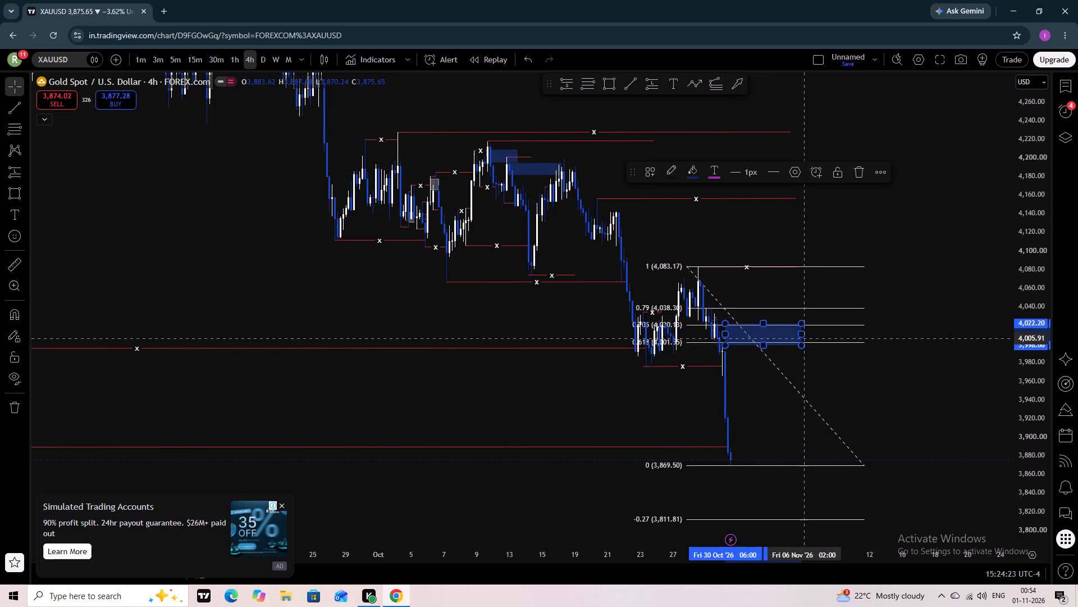
drag(802, 336, 848, 333)
drag(848, 333, 867, 332)
click(894, 371)
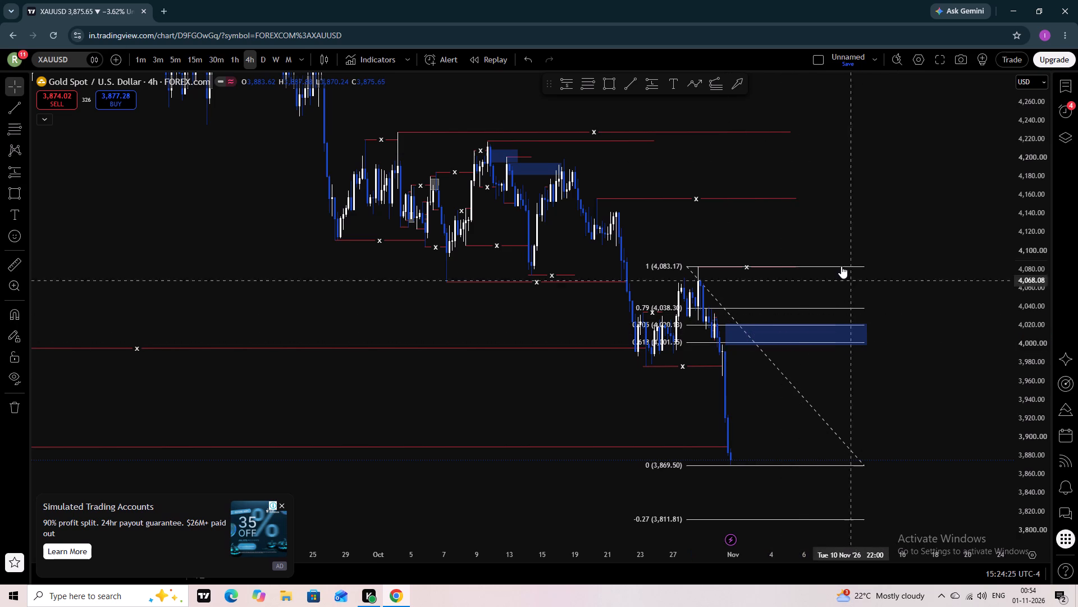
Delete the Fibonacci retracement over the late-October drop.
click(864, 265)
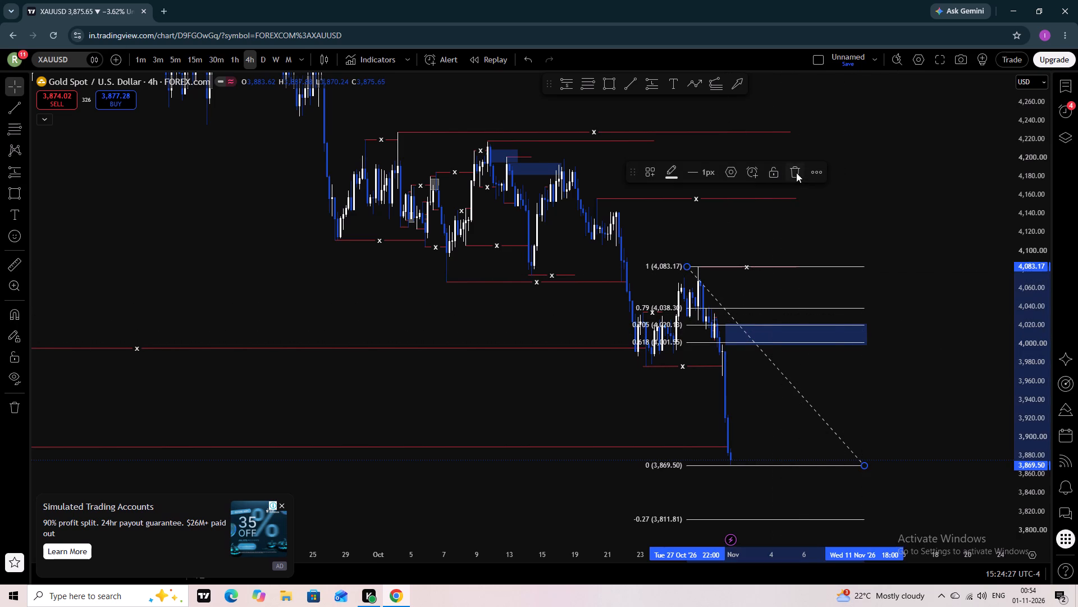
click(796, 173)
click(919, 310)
Extend the new rectangle zone back to 29 October 2026 and lower its bottom edge to about 3,966.
drag(924, 360, 928, 256)
right_drag(873, 298, 869, 348)
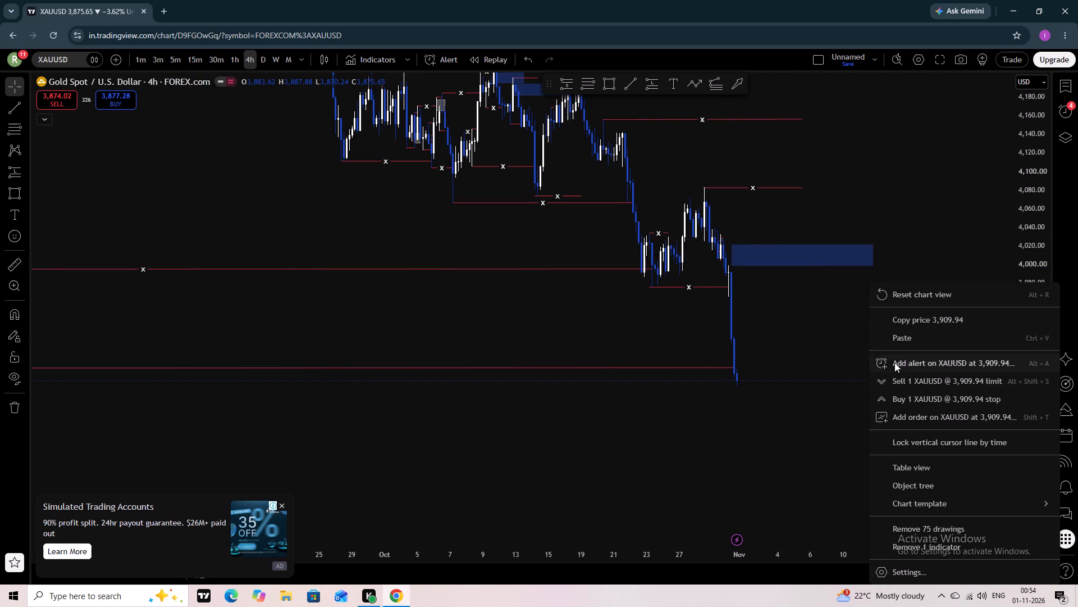
click(851, 365)
drag(730, 254, 723, 254)
click(801, 337)
drag(799, 267, 813, 283)
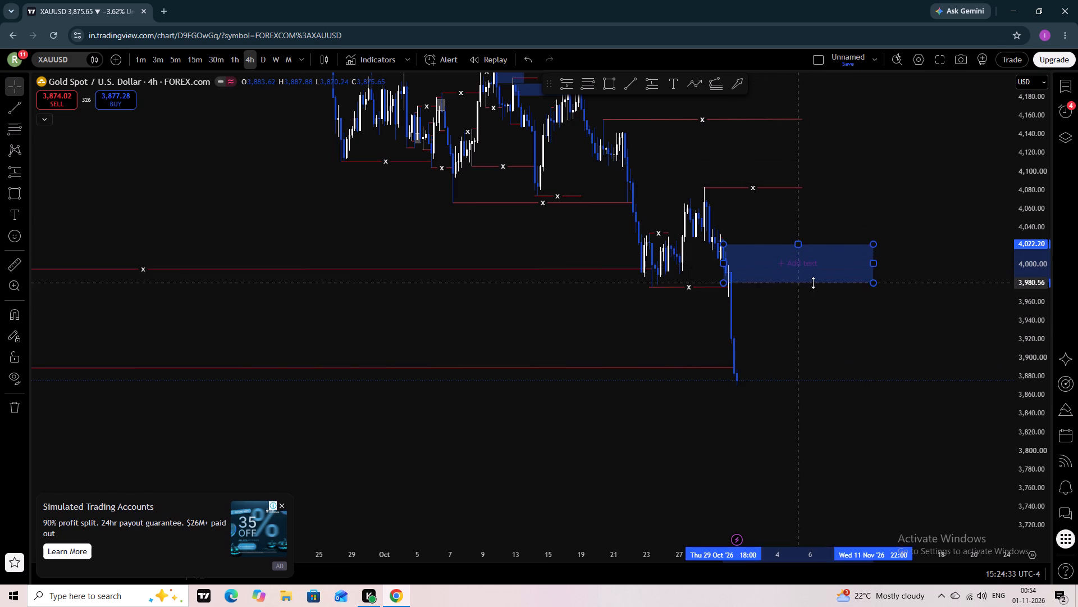
drag(813, 283, 821, 296)
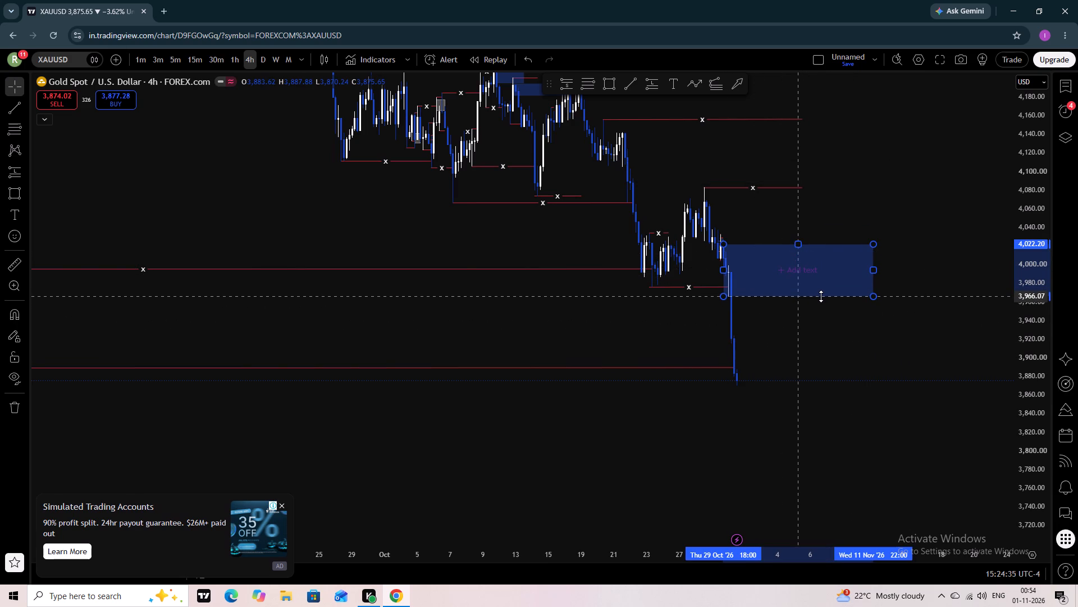
Lower the 4-hour rectangle zone's top edge to about 3,998 and shorten its end to about 9 November 2026.
drag(821, 296, 824, 297)
click(828, 338)
click(802, 246)
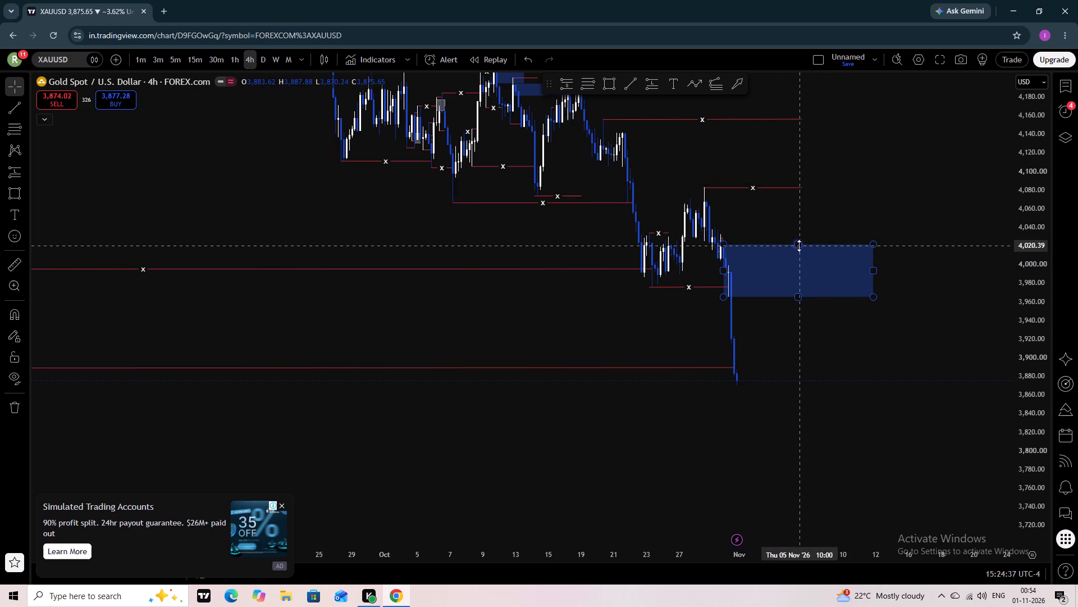
drag(798, 246, 805, 265)
click(818, 329)
drag(859, 380, 837, 374)
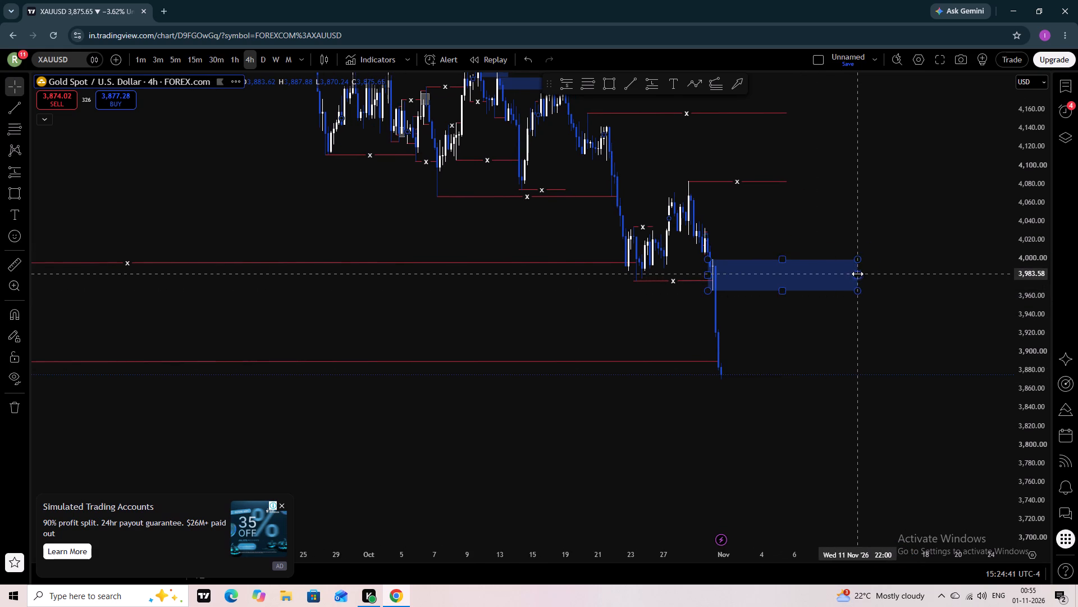
drag(857, 274, 823, 274)
click(806, 361)
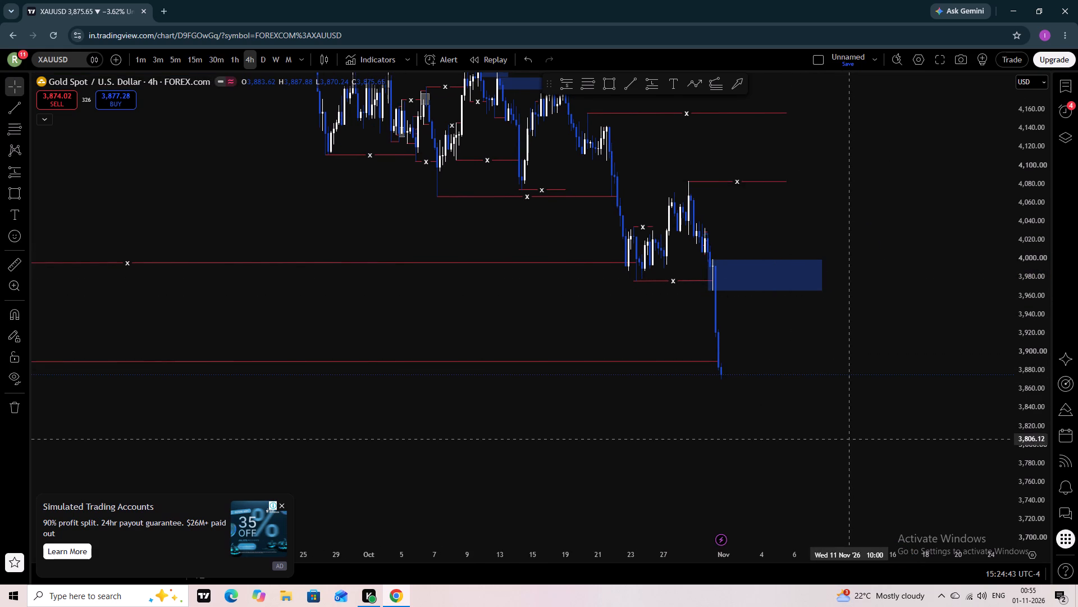
Examine the XAUUSD 4-hour price structure around the resized zone and the marked liquidity lines.
scroll(851, 438, down, 1)
drag(877, 445, 823, 412)
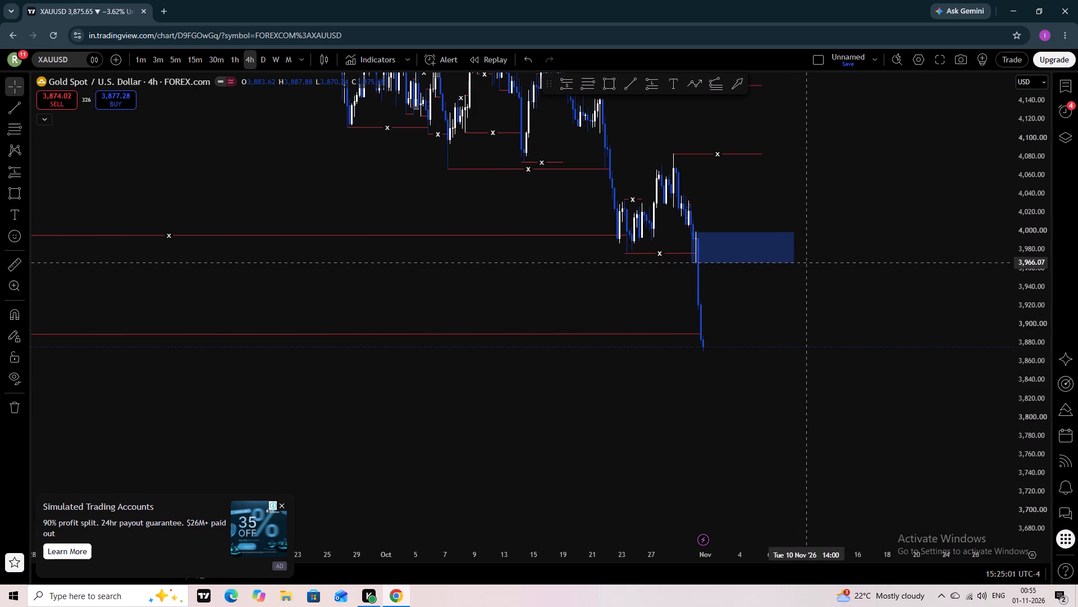
right_drag(863, 192, 863, 333)
click(849, 330)
click(917, 182)
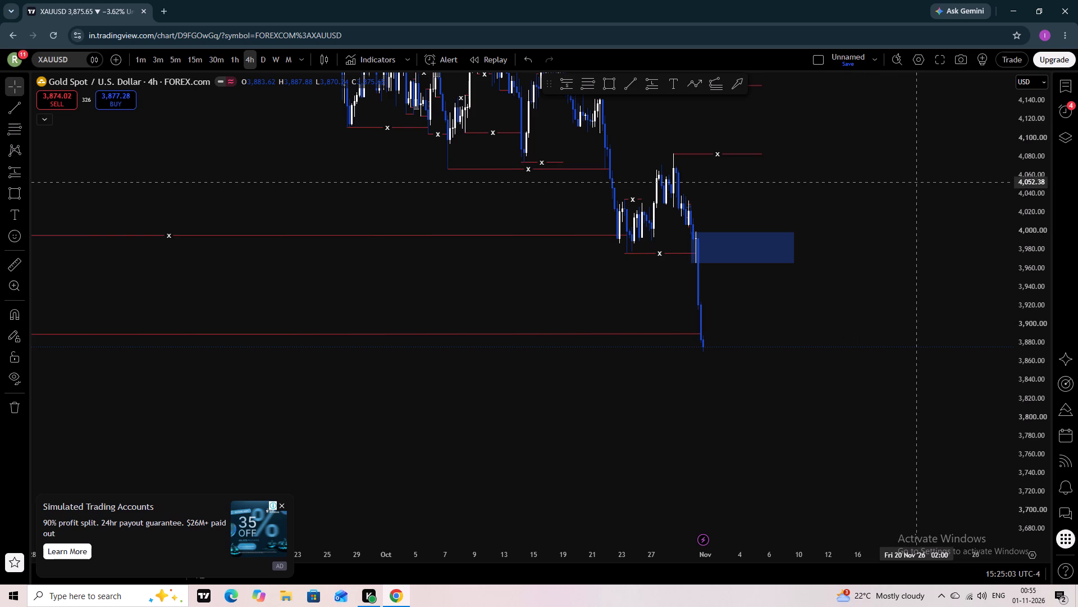
drag(917, 182, 967, 354)
scroll(1021, 265, up, 1)
scroll(1021, 265, down, 1)
scroll(1021, 265, up, 1)
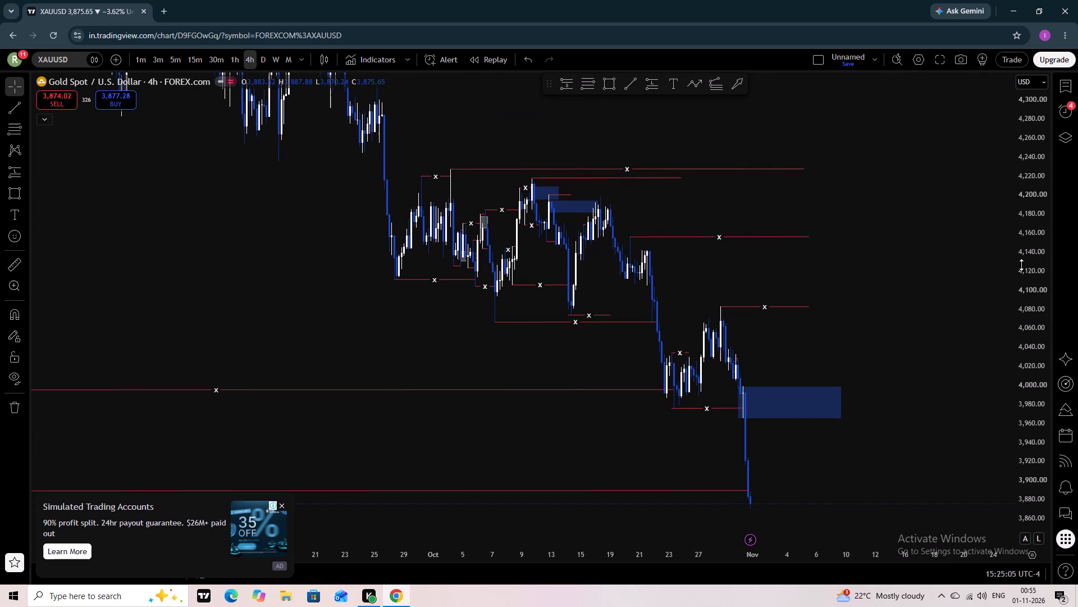
scroll(1021, 265, down, 1)
scroll(1021, 265, up, 1)
scroll(1021, 265, down, 1)
drag(946, 285, 946, 264)
drag(946, 332, 952, 286)
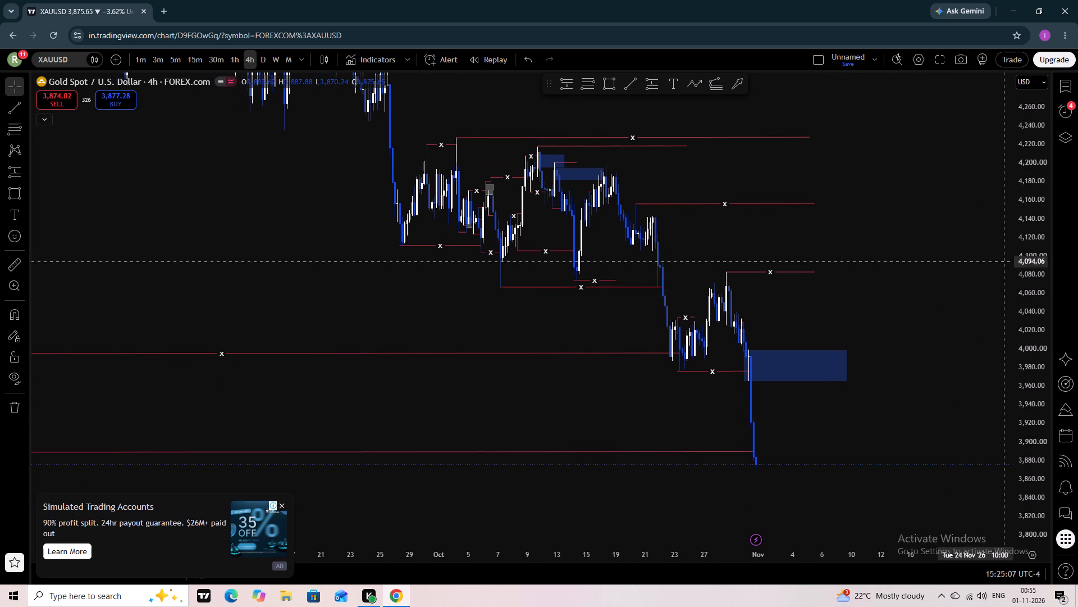
scroll(1008, 243, up, 3)
scroll(892, 297, down, 2)
scroll(892, 297, up, 1)
scroll(892, 297, down, 1)
scroll(1012, 198, up, 2)
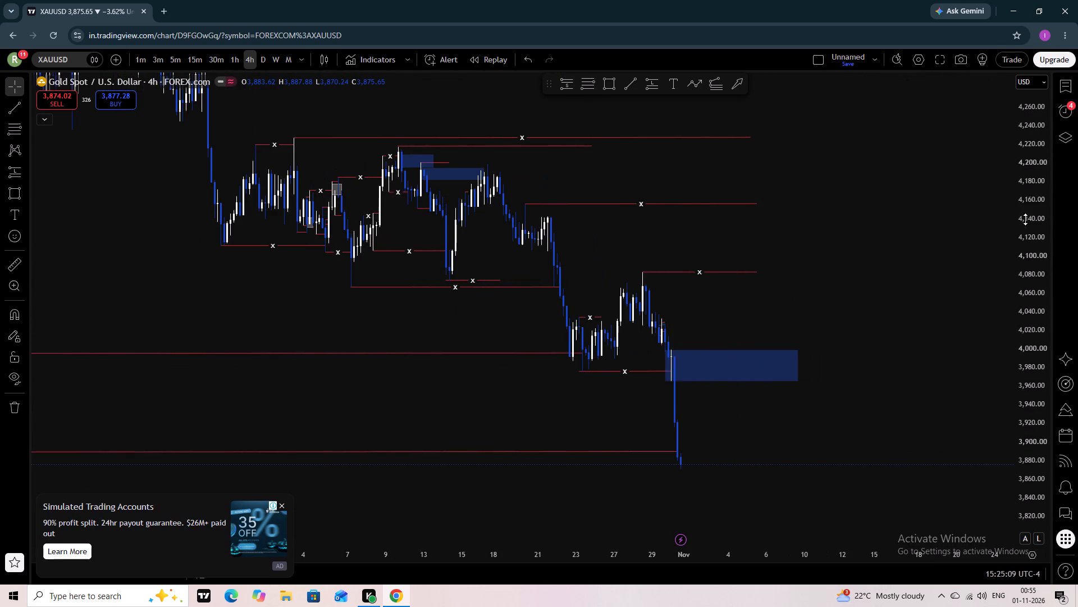
scroll(1025, 219, up, 9)
scroll(1025, 219, down, 1)
drag(952, 384, 967, 318)
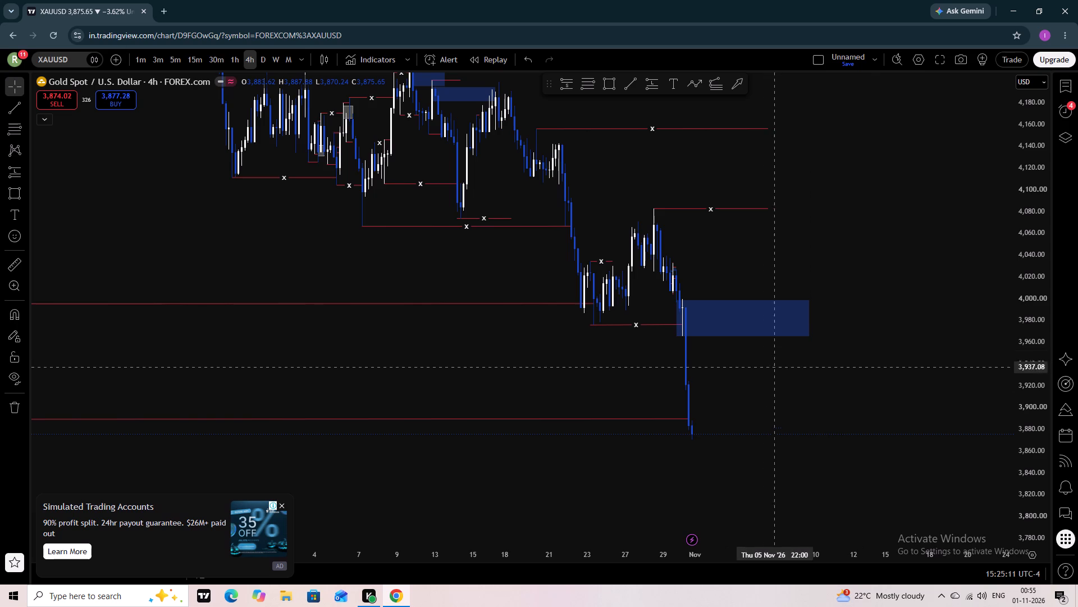
drag(937, 280, 958, 373)
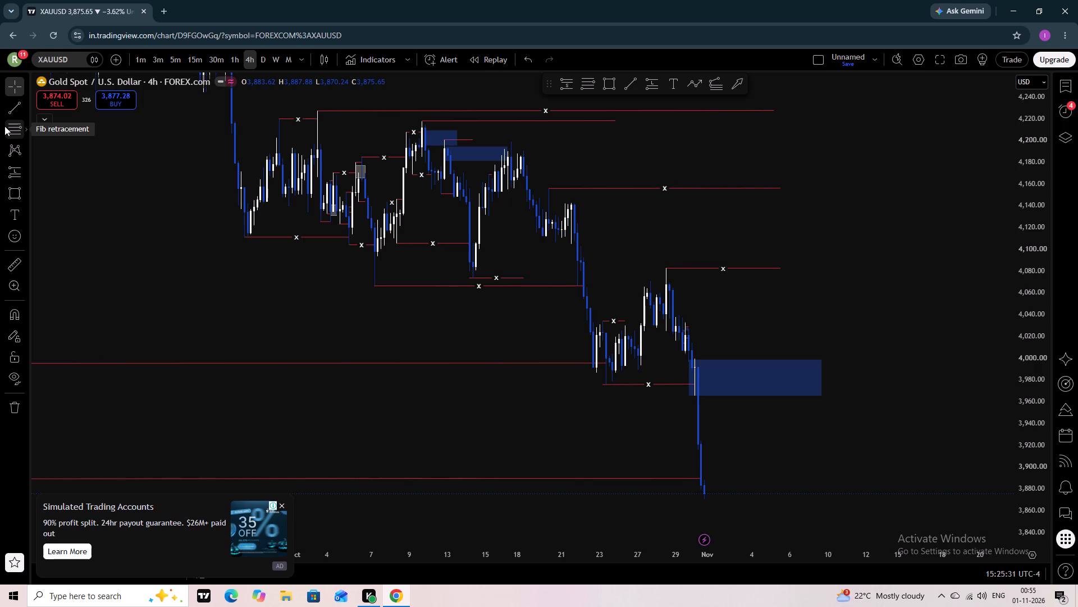
Switch the chart to XAGUSD from the watchlist.
click(1068, 74)
click(937, 165)
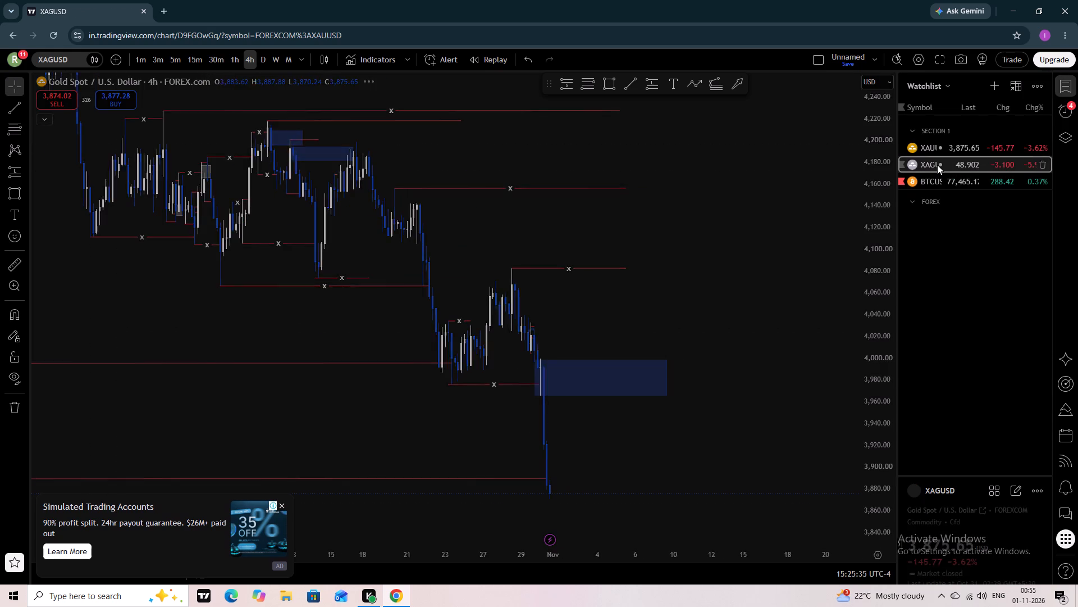
click(1068, 90)
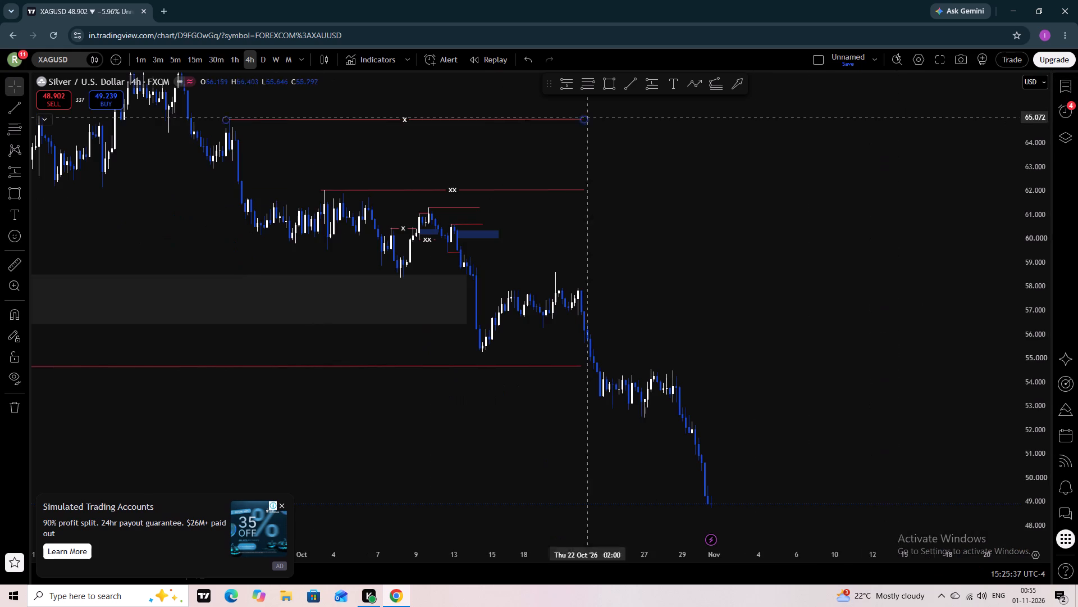
Examine the XAGUSD price structure on the monthly timeframe, covering the rally into 2026 and the following decline.
click(282, 65)
scroll(774, 339, up, 4)
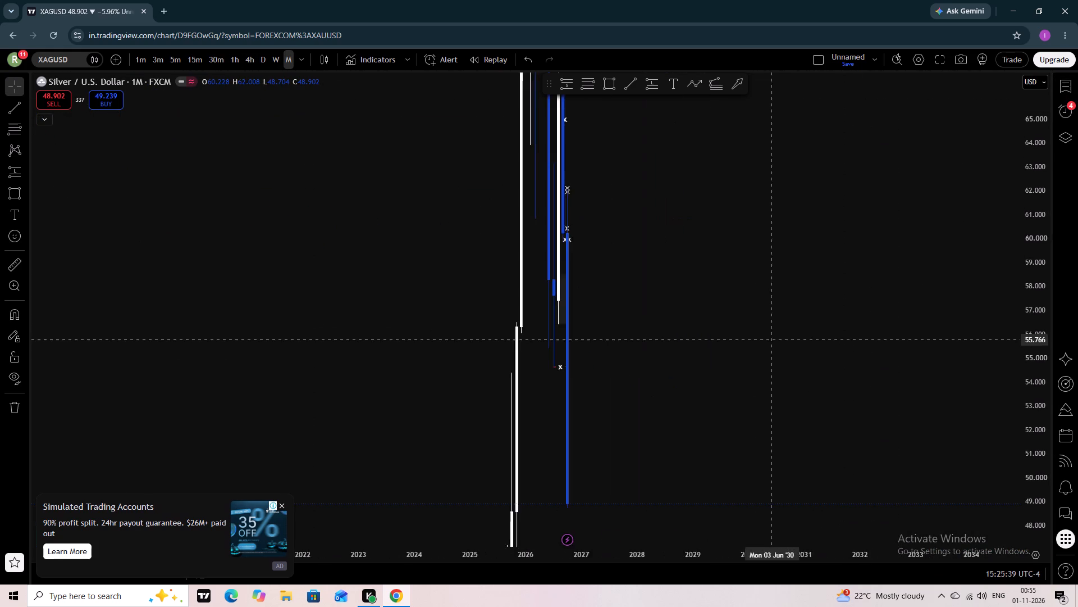
scroll(774, 339, down, 1)
scroll(774, 339, up, 1)
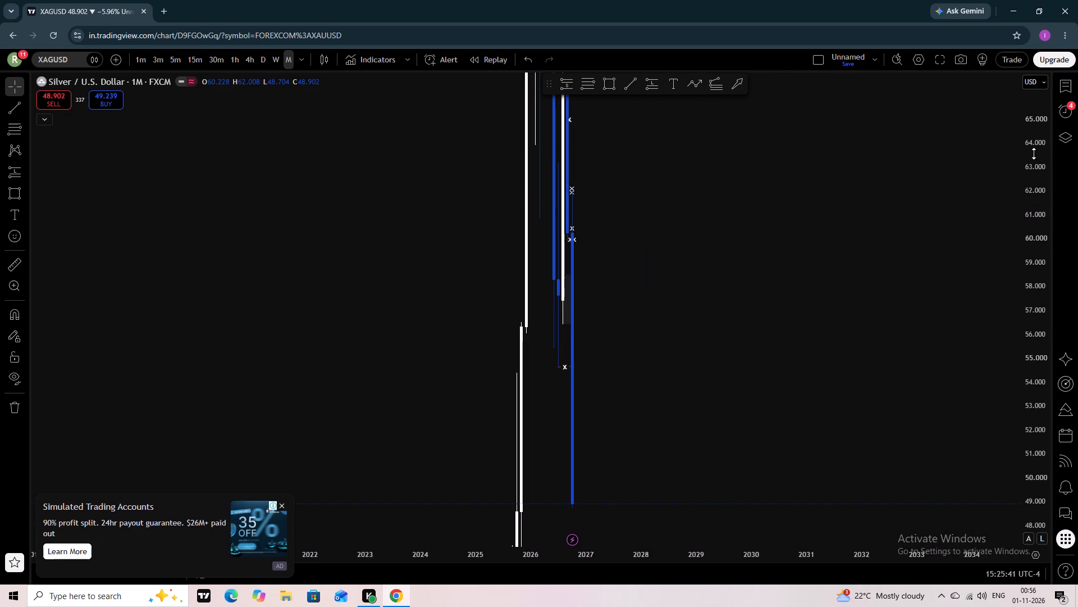
drag(1034, 153, 1036, 551)
drag(1020, 165, 1008, 389)
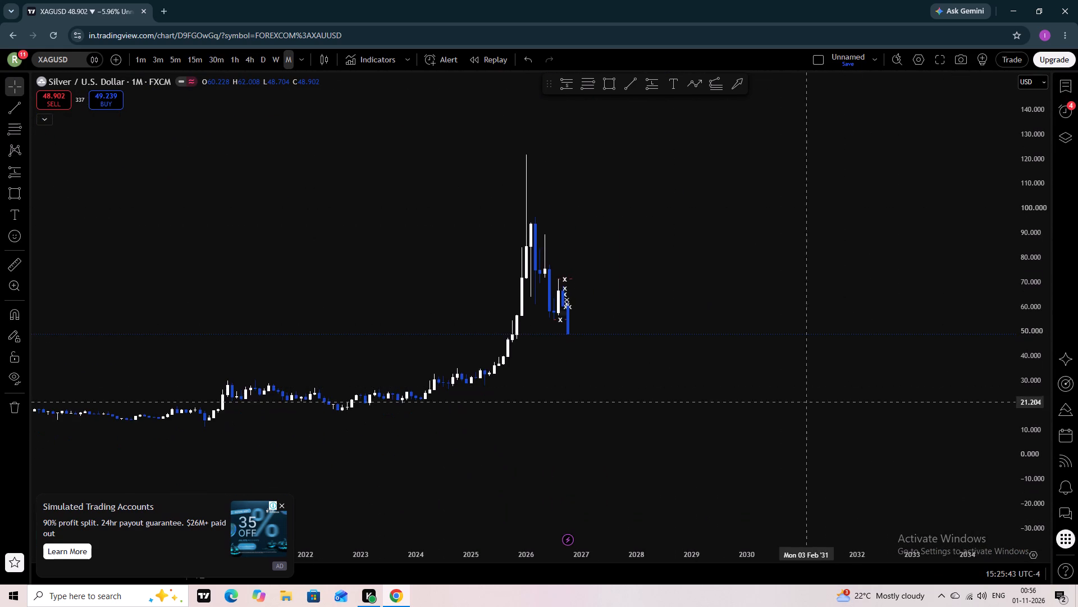
scroll(766, 393, up, 4)
drag(347, 385, 768, 376)
scroll(768, 376, up, 5)
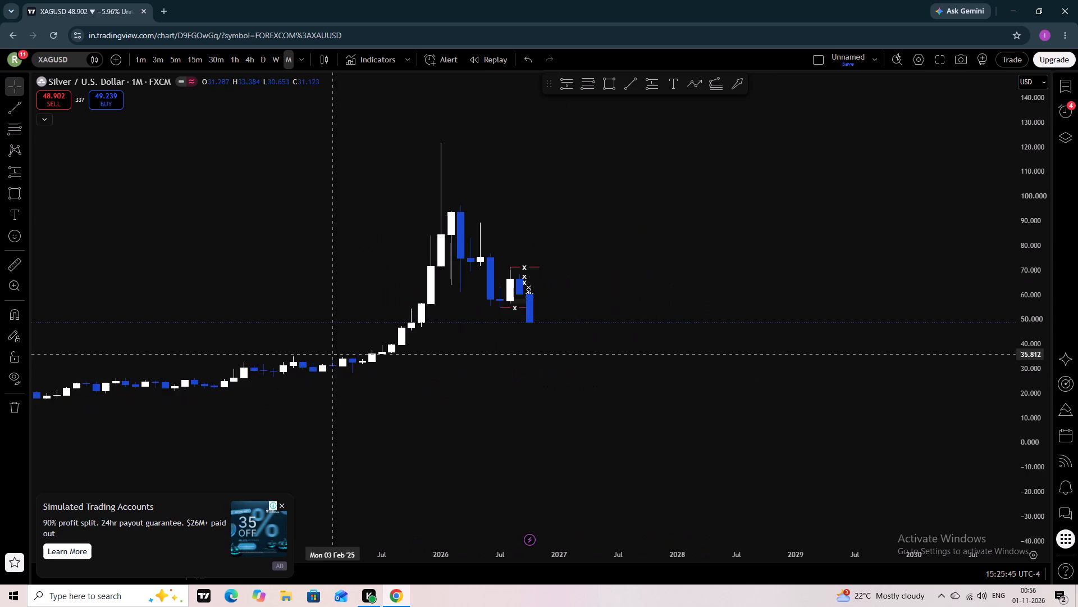
drag(335, 354, 1077, 440)
drag(825, 405, 395, 94)
drag(506, 326, 351, 337)
drag(659, 305, 363, 432)
scroll(595, 381, up, 1)
drag(332, 378, 573, 441)
scroll(787, 411, up, 4)
scroll(787, 411, down, 1)
scroll(787, 411, up, 1)
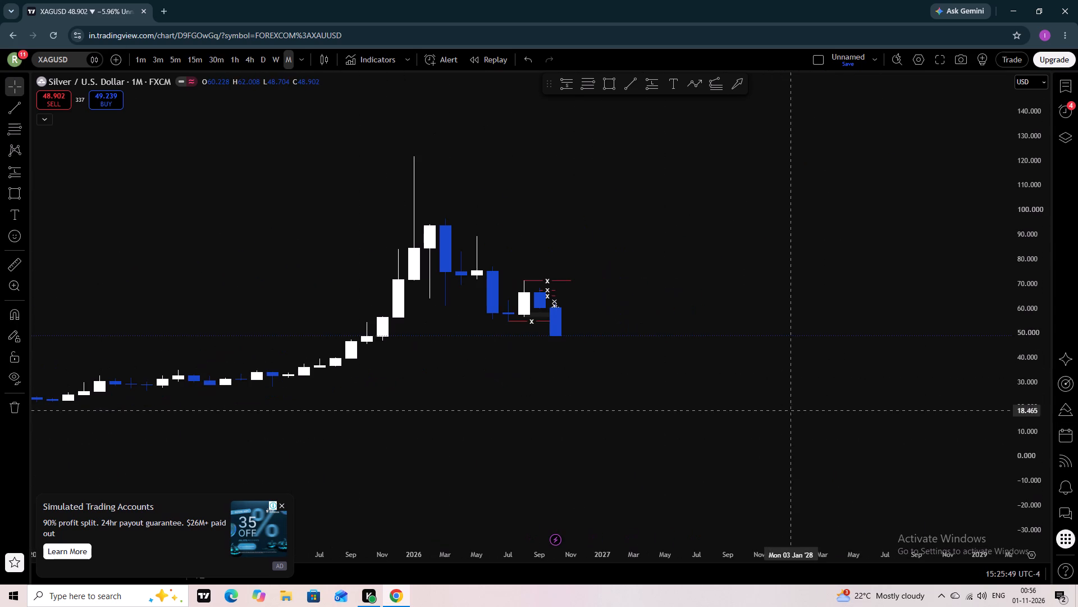
scroll(1060, 254, down, 1)
scroll(1060, 254, up, 2)
scroll(1022, 300, up, 2)
scroll(1022, 300, down, 1)
scroll(1022, 300, up, 2)
scroll(1021, 300, down, 1)
scroll(1021, 300, up, 2)
drag(1021, 300, 1011, 176)
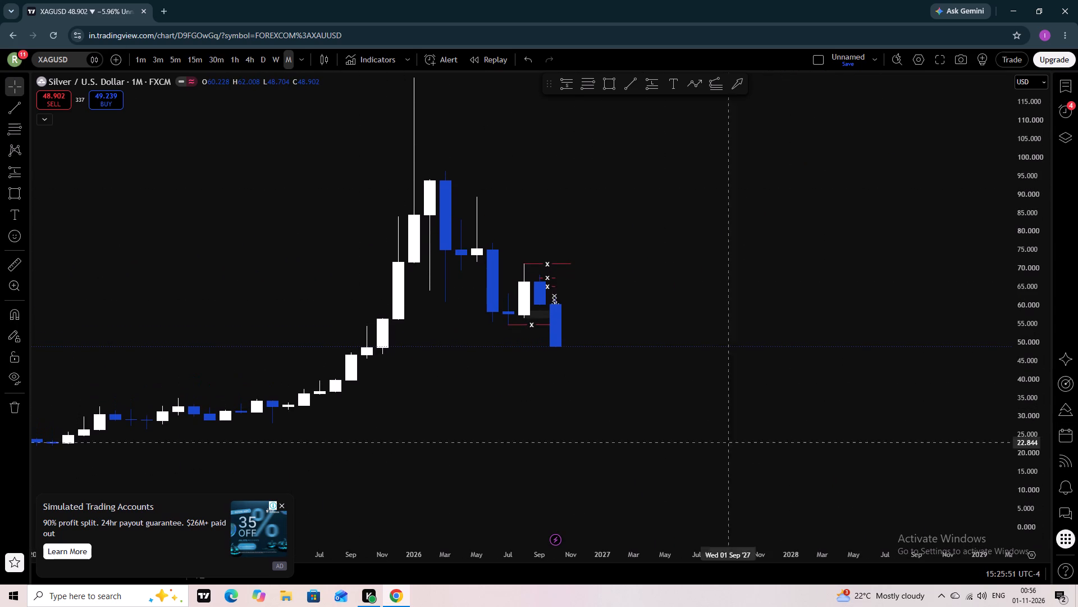
scroll(623, 459, up, 2)
drag(291, 441, 568, 451)
scroll(568, 451, up, 4)
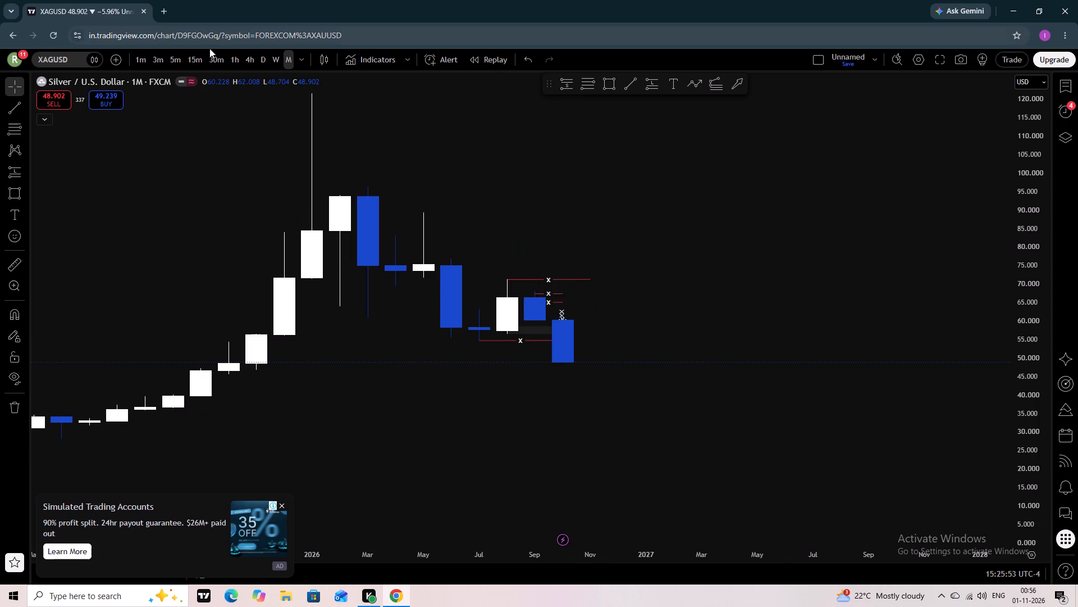
Examine the XAGUSD swing highs, lows and existing marked lines on the weekly timeframe.
click(269, 57)
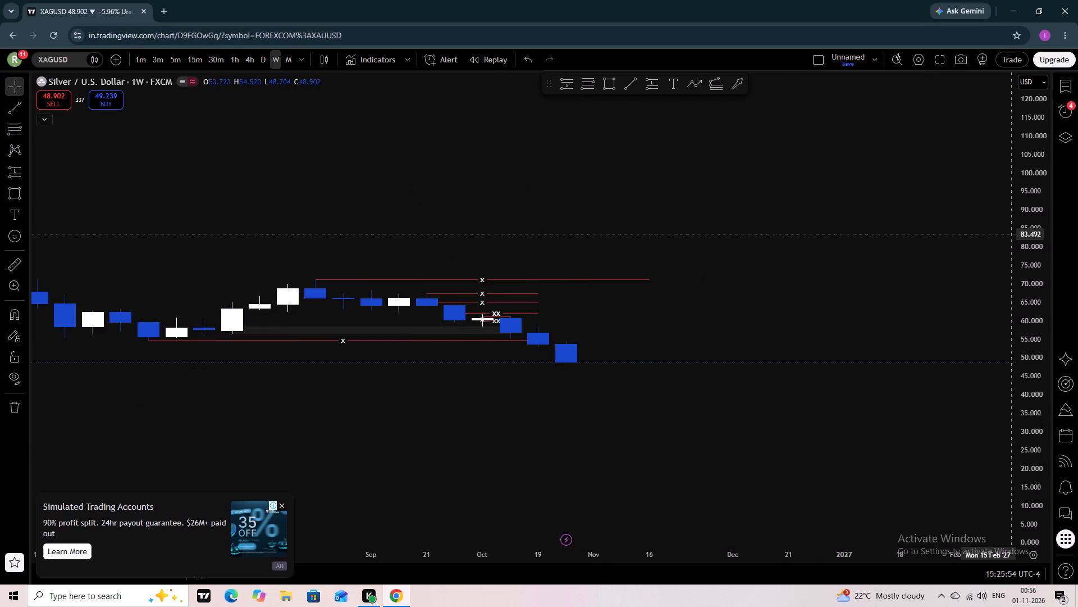
drag(1057, 293, 1047, 289)
drag(1031, 355, 1016, 139)
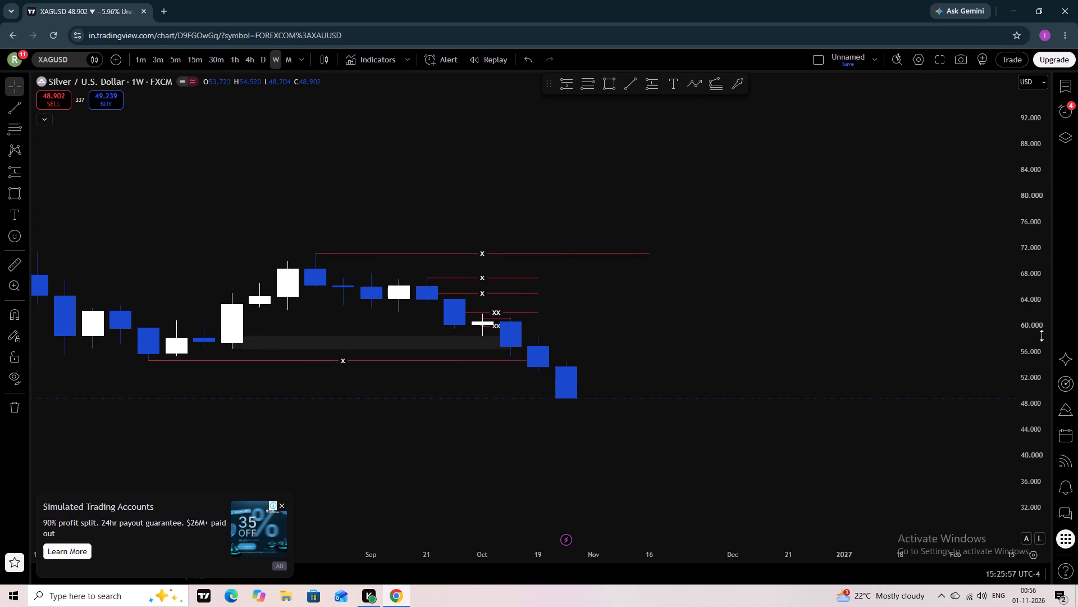
drag(1035, 283, 1016, 183)
drag(1038, 337, 1048, 226)
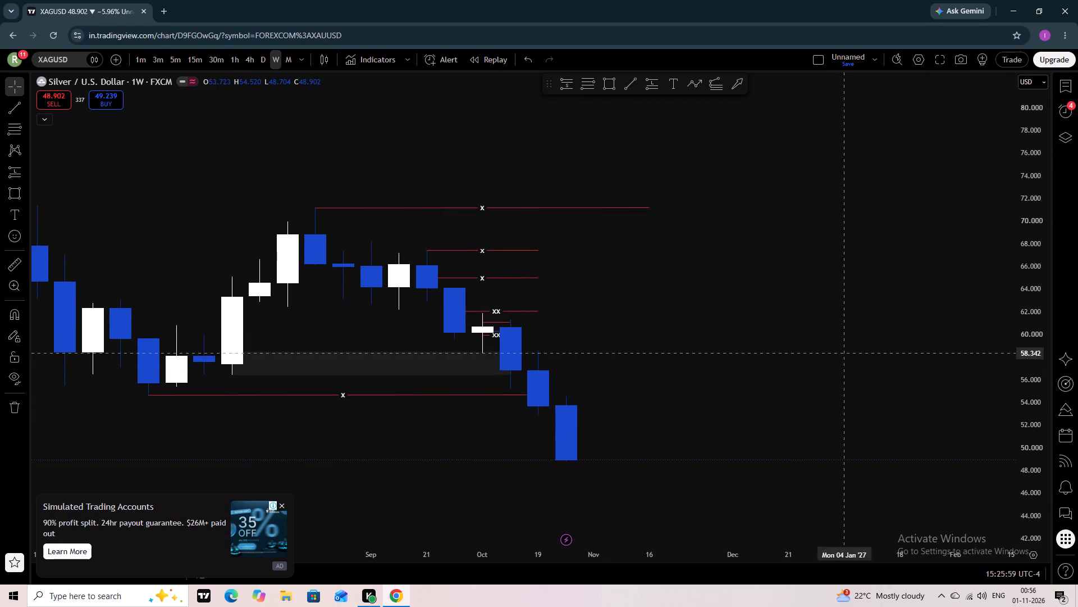
scroll(725, 346, down, 2)
scroll(725, 346, up, 1)
scroll(725, 346, down, 1)
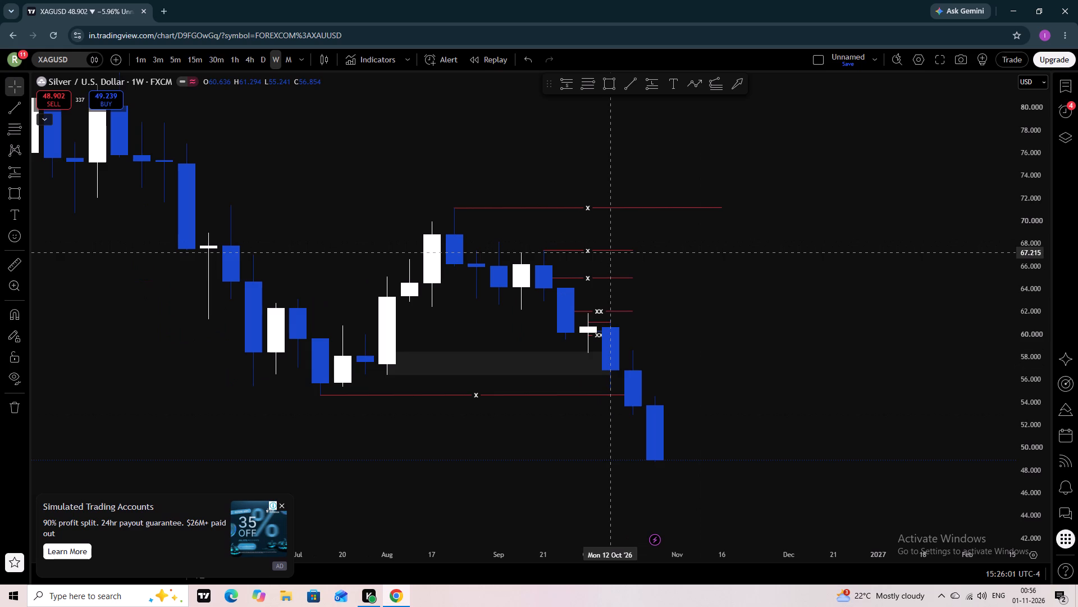
click(604, 252)
scroll(477, 416, up, 1)
scroll(477, 416, down, 2)
drag(529, 448, 545, 396)
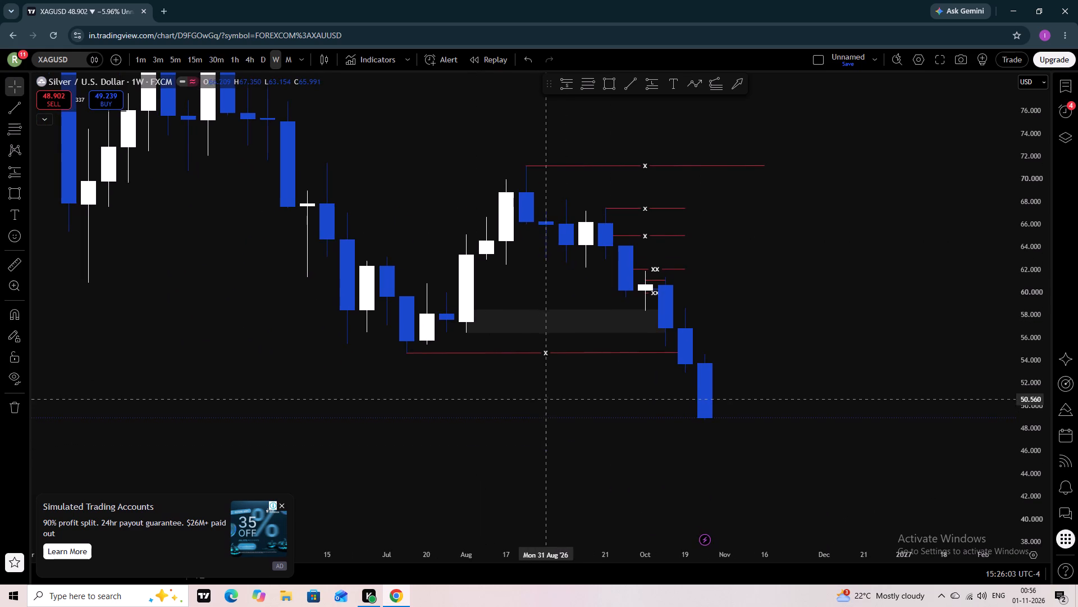
drag(592, 390, 593, 404)
scroll(337, 270, down, 3)
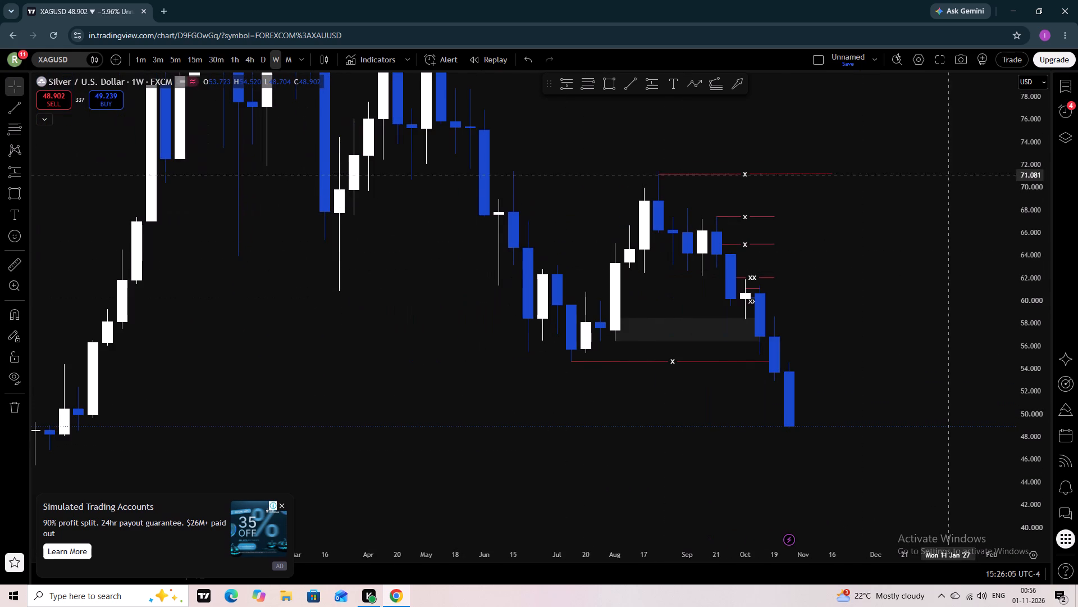
drag(1033, 125, 1066, 229)
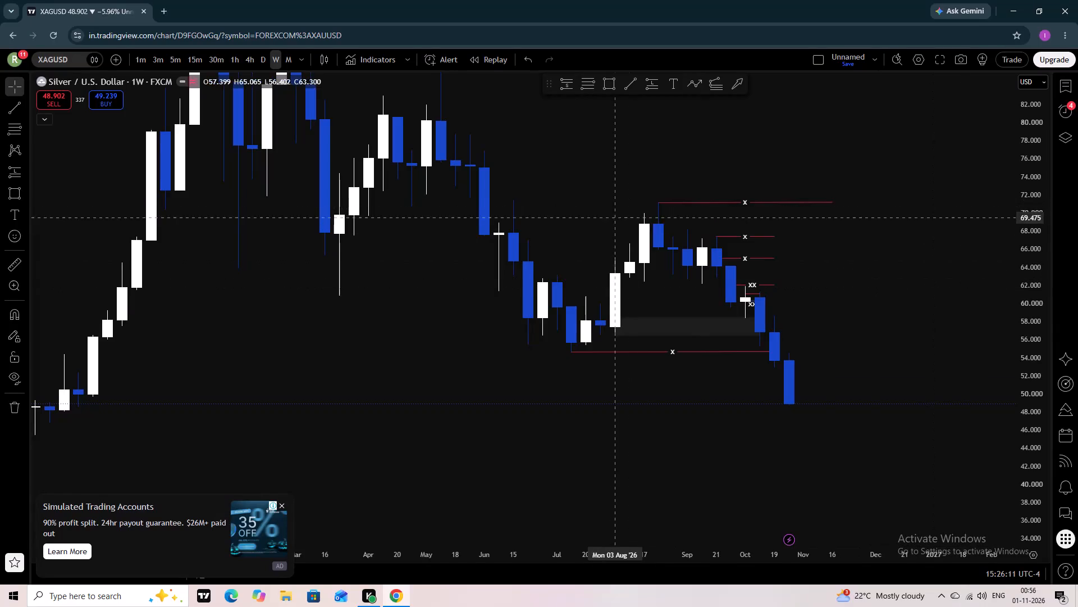
scroll(607, 205, down, 2)
drag(610, 167, 630, 253)
scroll(1033, 132, down, 2)
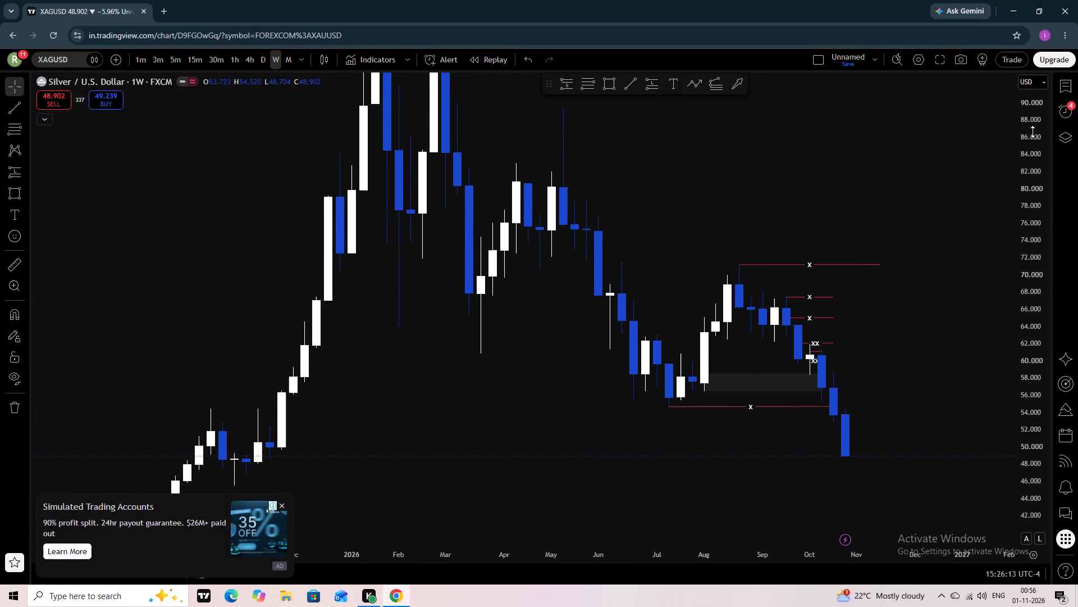
scroll(1033, 132, down, 6)
drag(946, 300, 905, 325)
Draw a trend line across the May high at about 89.2, from 27 April to 3 August 2026, and label it HH.
click(625, 97)
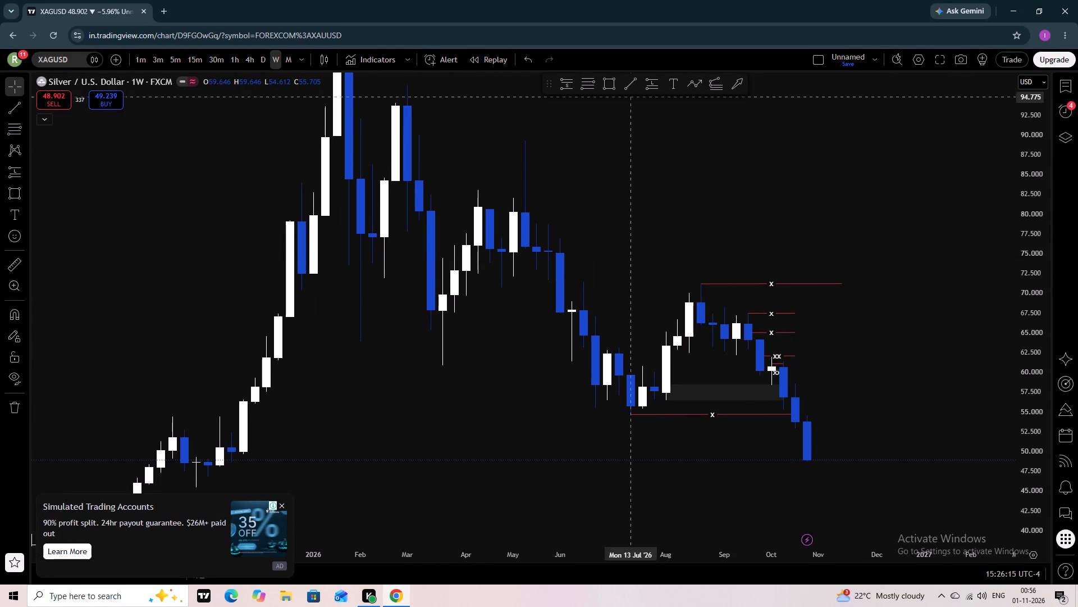
click(625, 88)
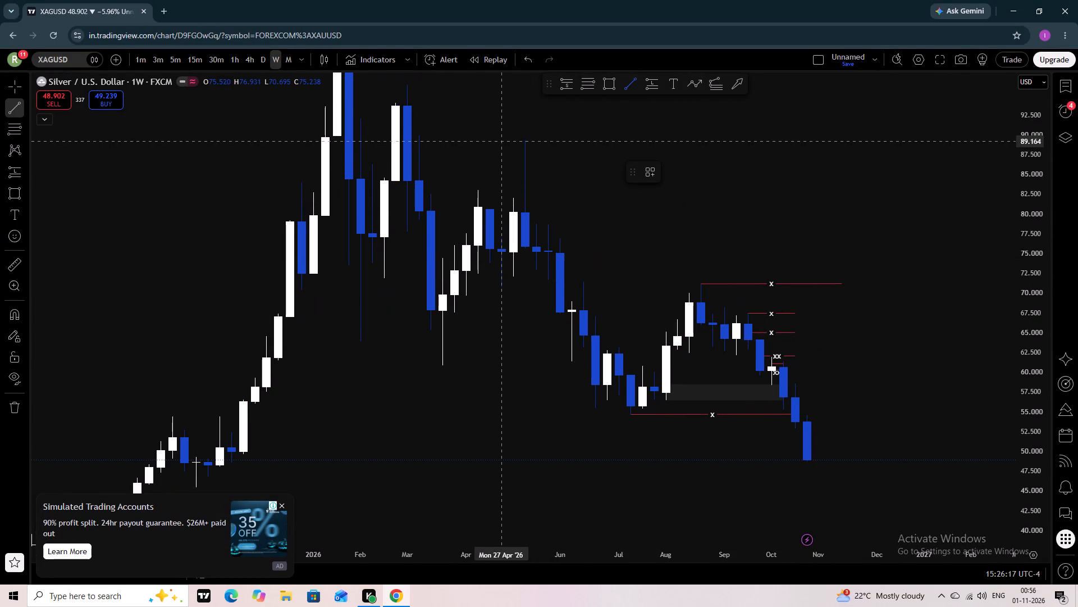
drag(497, 141, 517, 141)
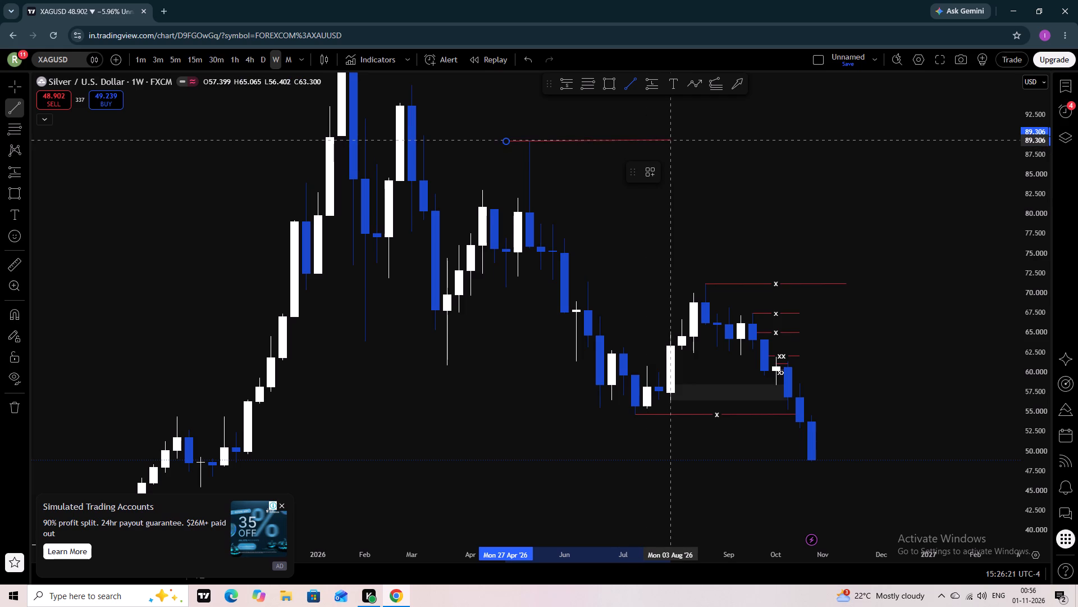
click(666, 141)
click(593, 138)
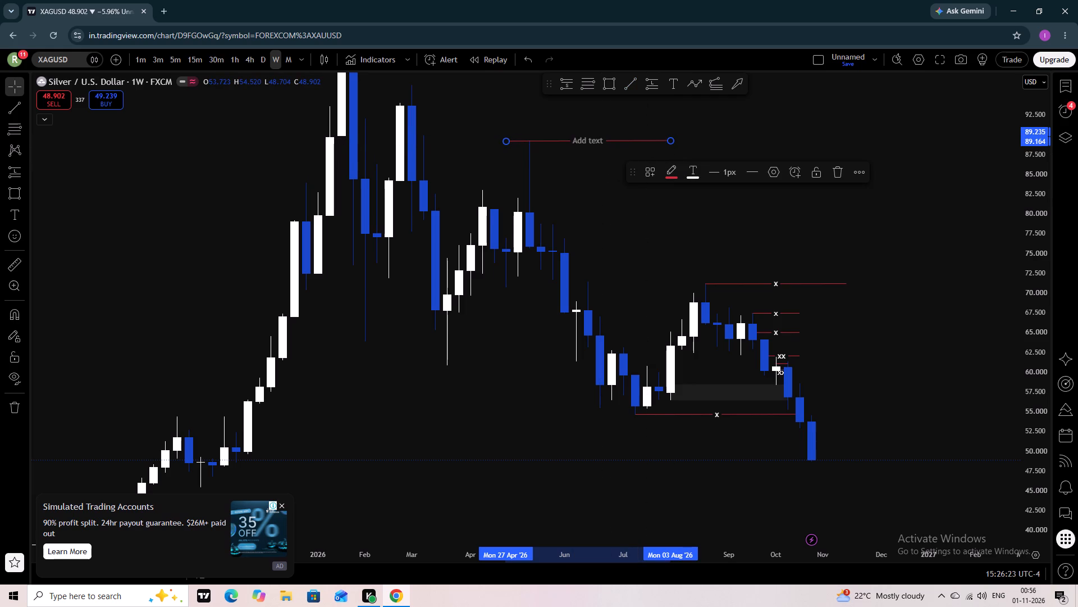
text(HH)
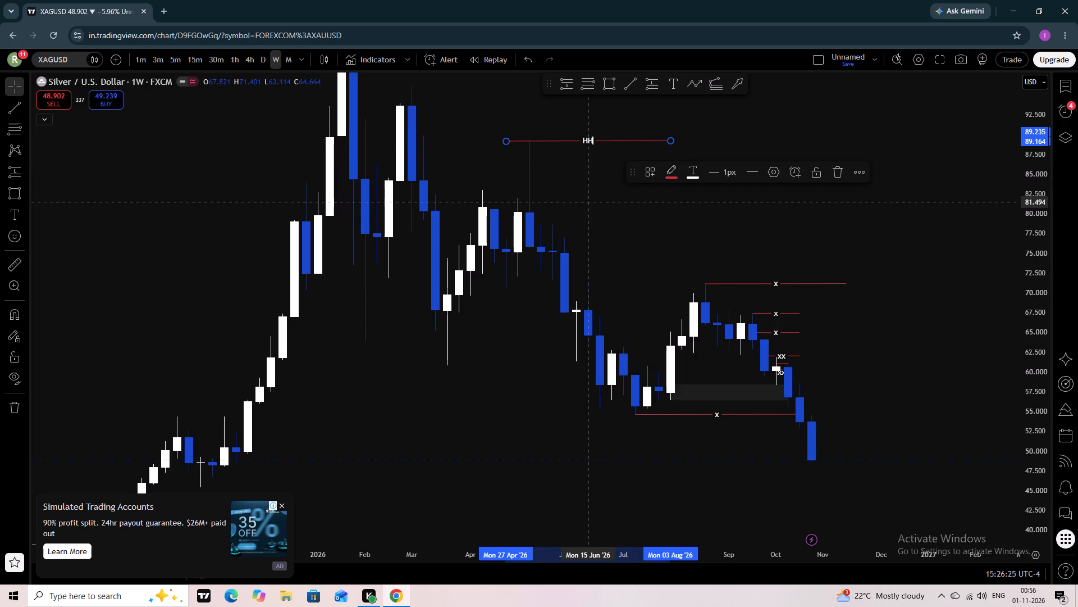
click(587, 202)
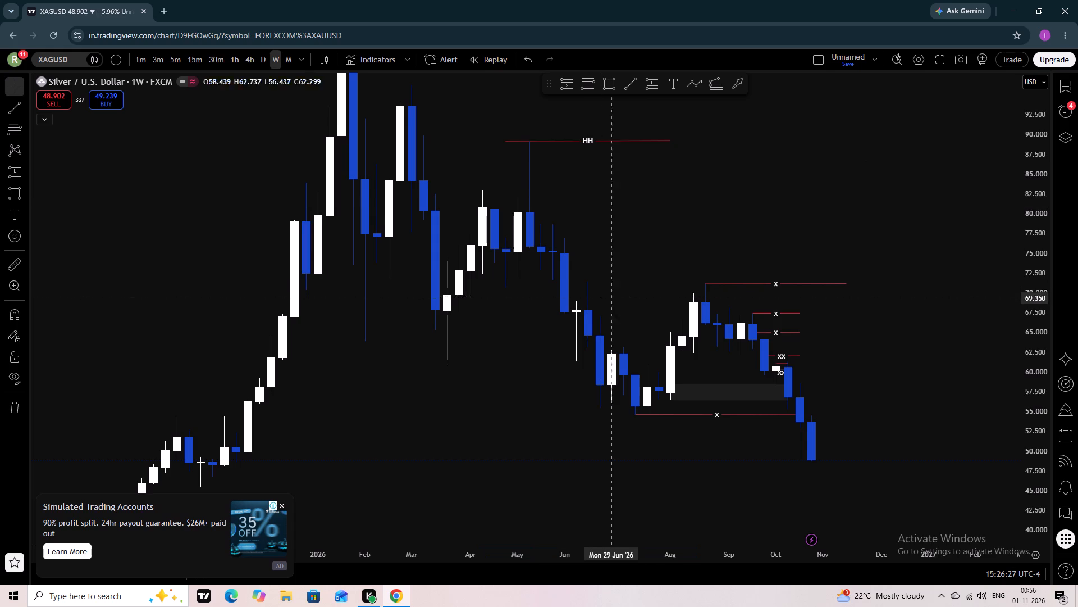
Replace the text on the trend line under the July low, at about 54.6, with LL.
drag(629, 284, 627, 218)
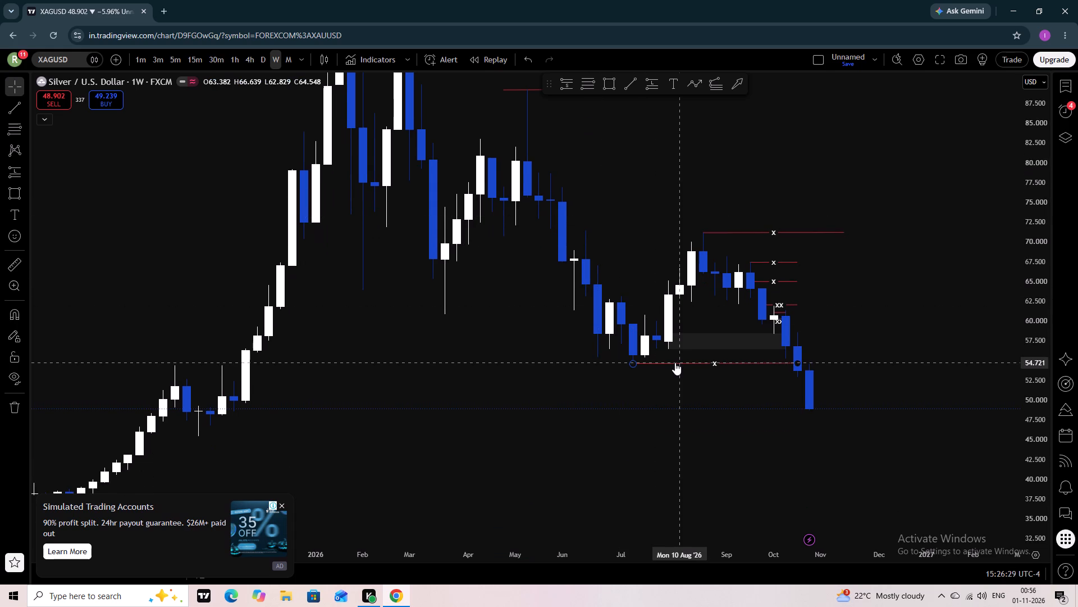
click(675, 363)
click(675, 363)
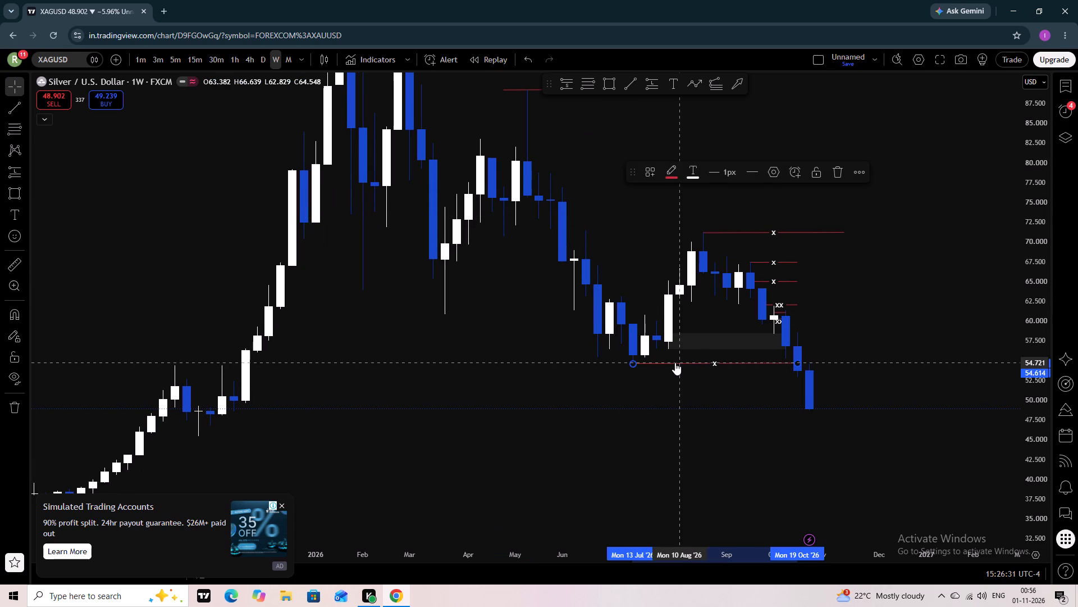
click(715, 365)
key(BackSpace)
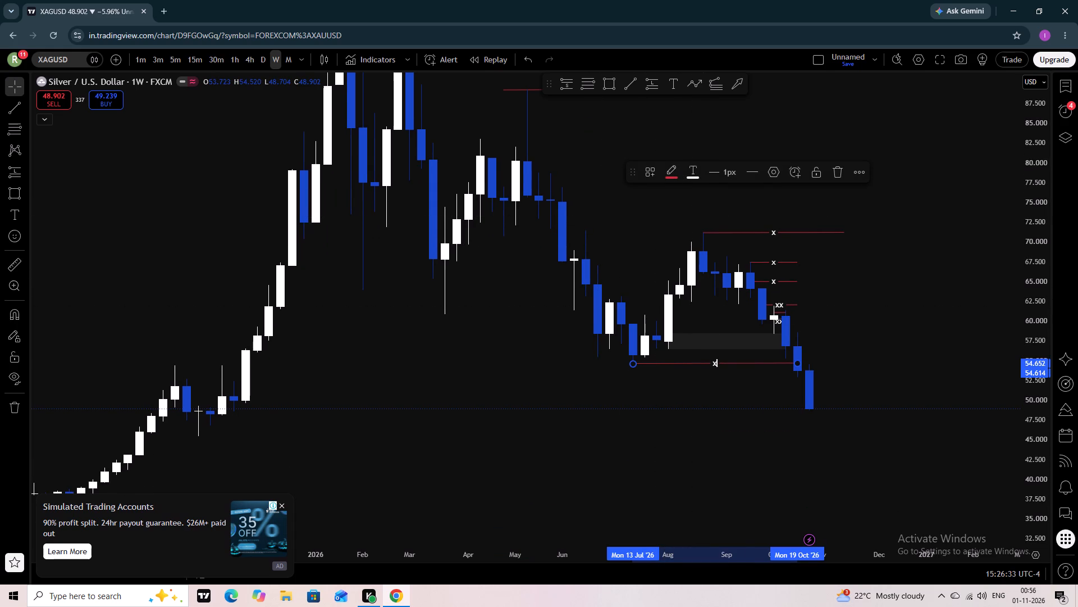
key(k)
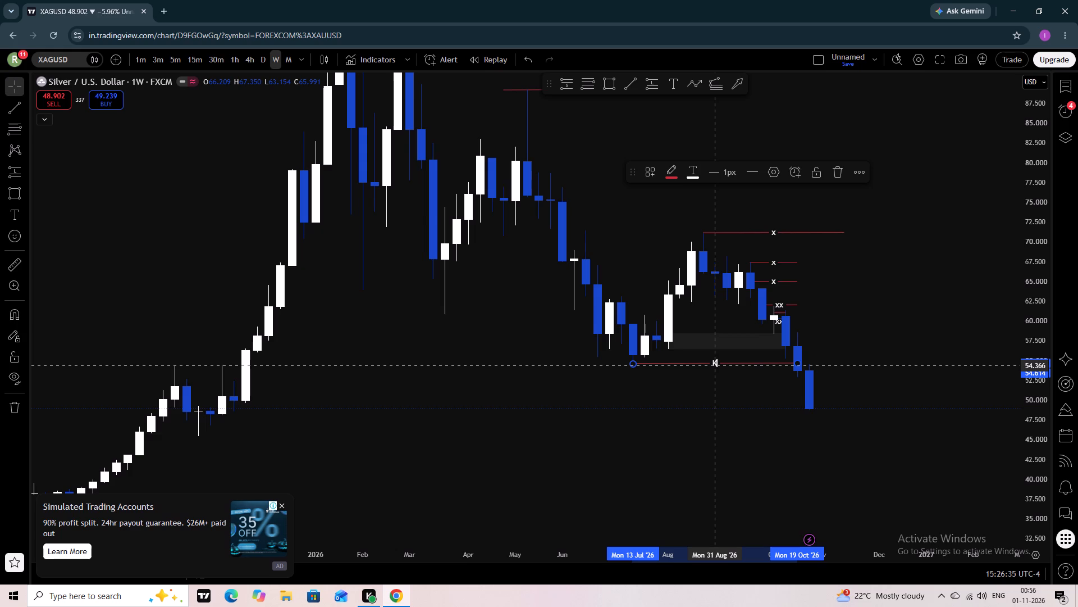
key(BackSpace)
text(LL)
click(718, 390)
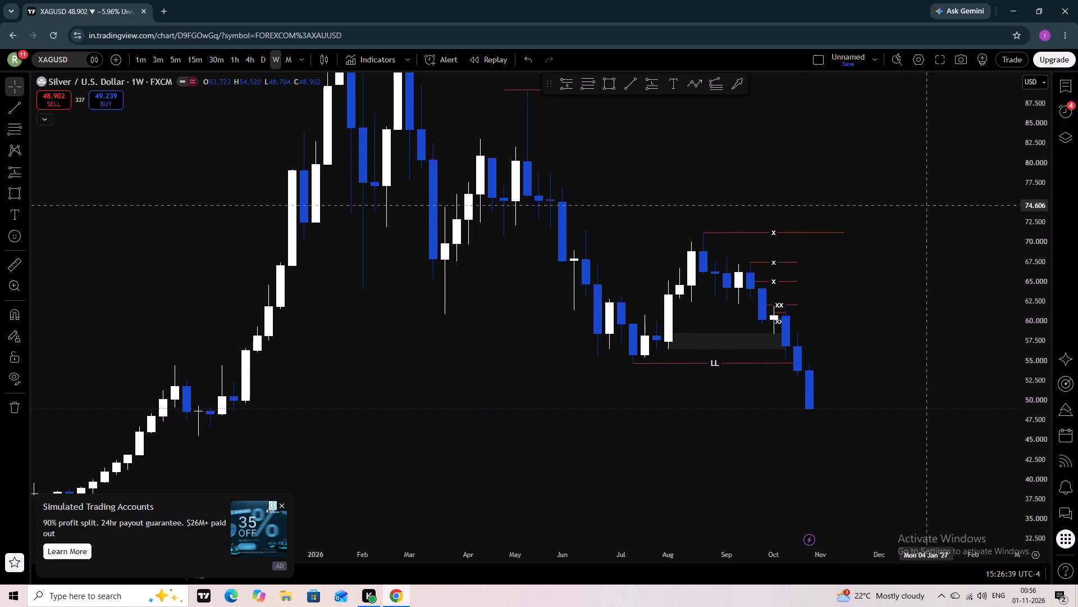
Draw a trend line across the early-March high at about 96.2, from 9 February to 27 April 2026, and label it HH.
drag(627, 178, 627, 366)
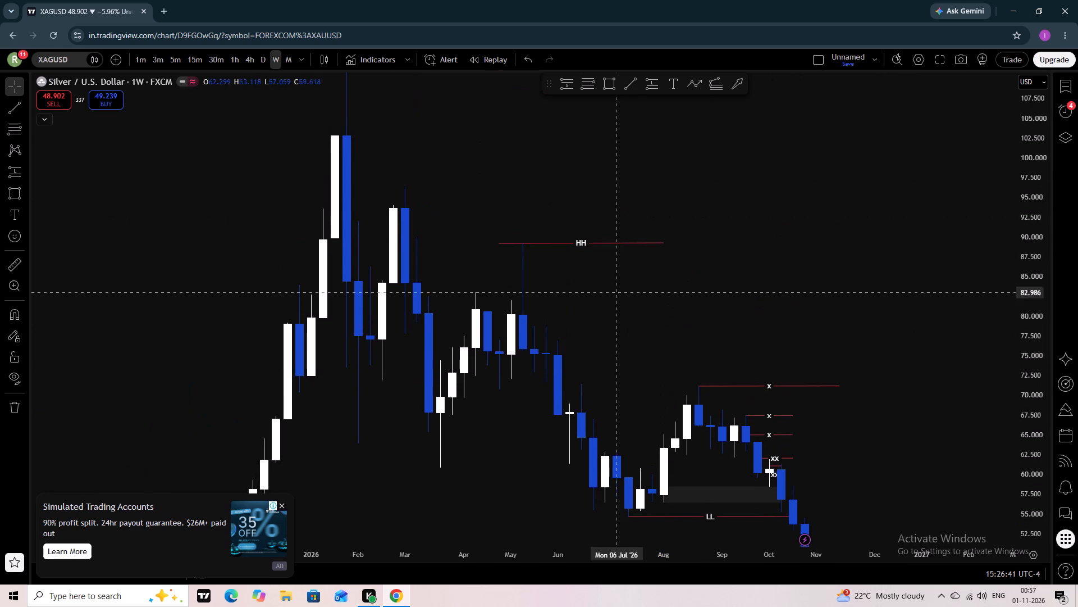
click(620, 84)
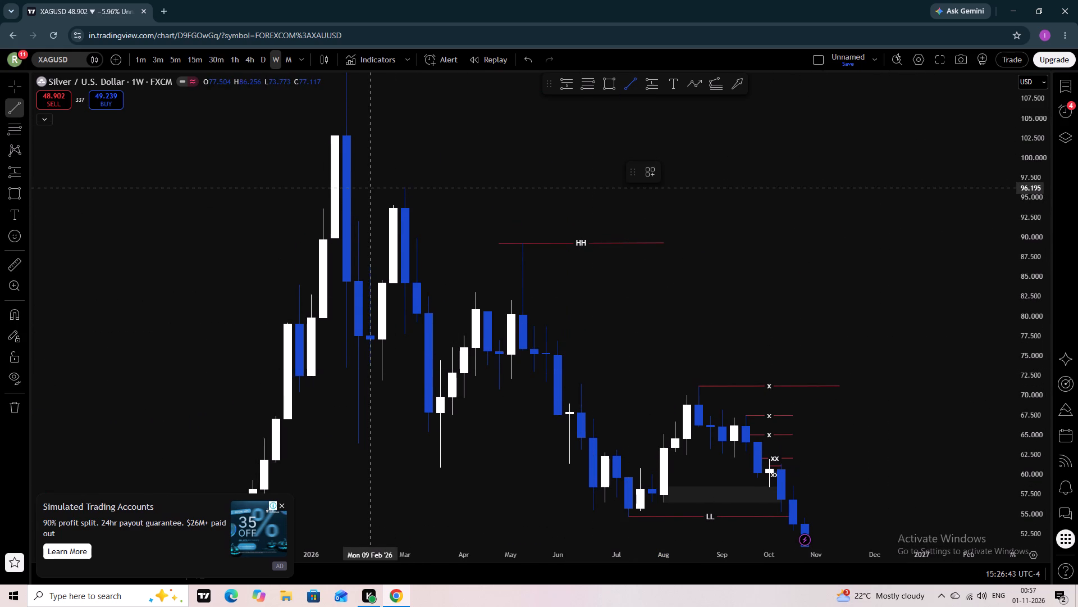
drag(375, 188, 392, 188)
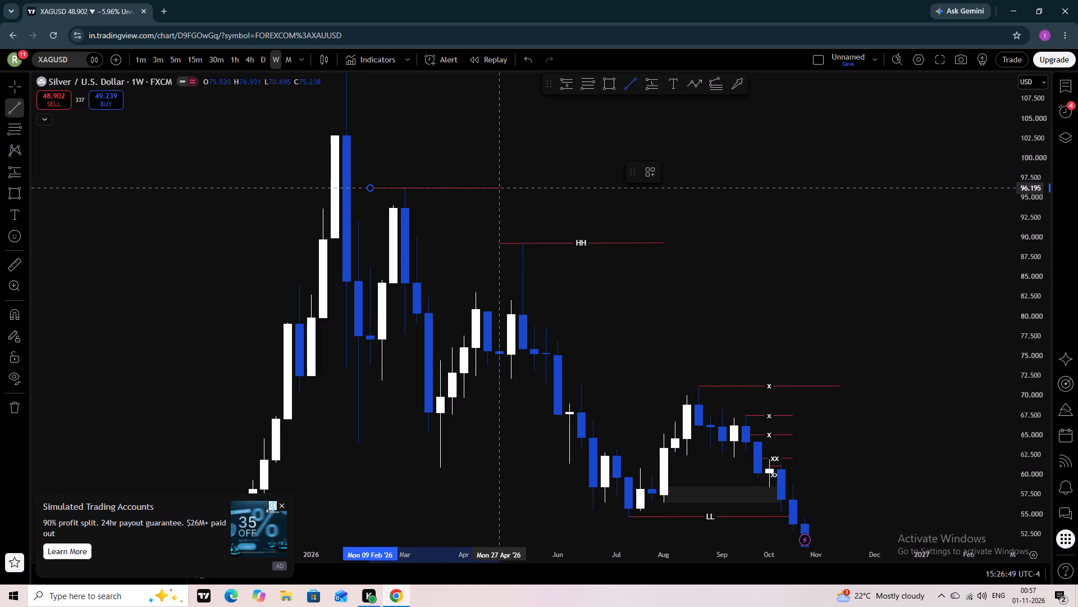
click(498, 188)
click(452, 189)
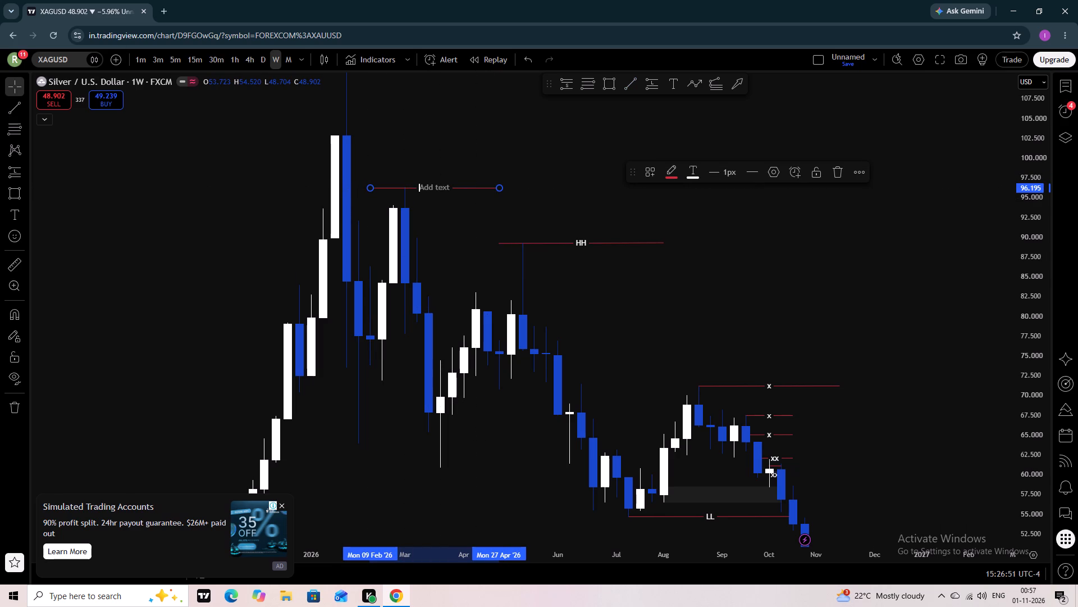
text(HH)
click(497, 257)
Draw a trend line under the March low at about 60.8, from 16 March to 11 May 2026, and label it LL.
click(622, 91)
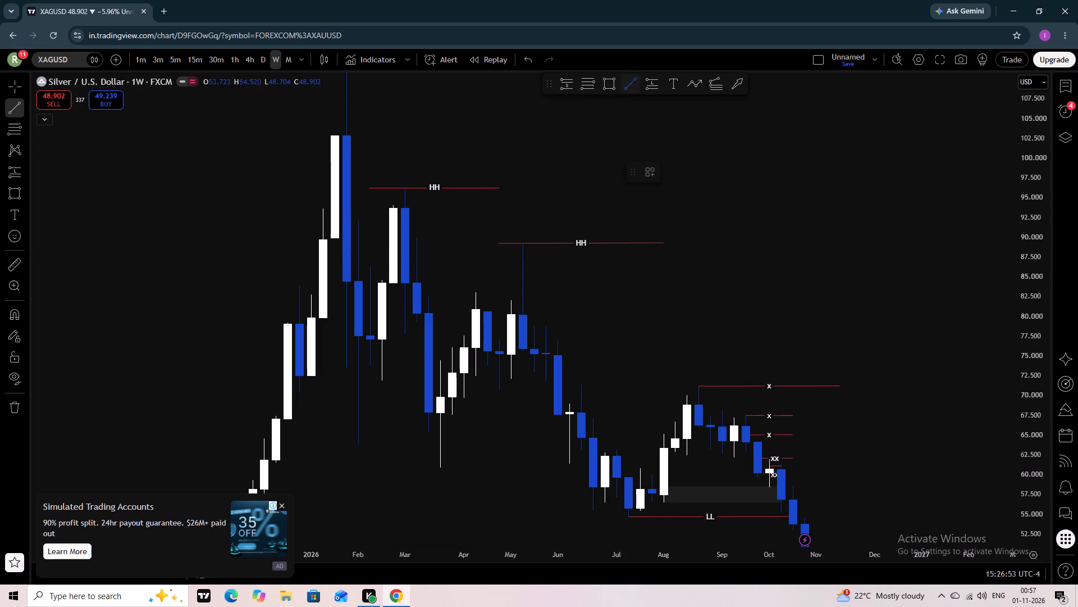
click(427, 468)
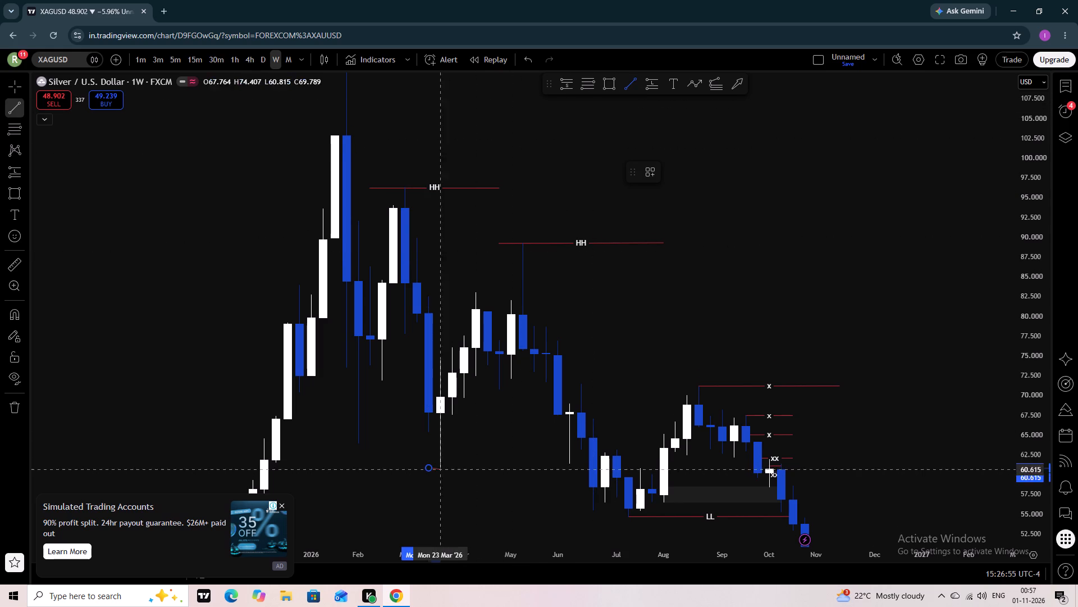
click(519, 468)
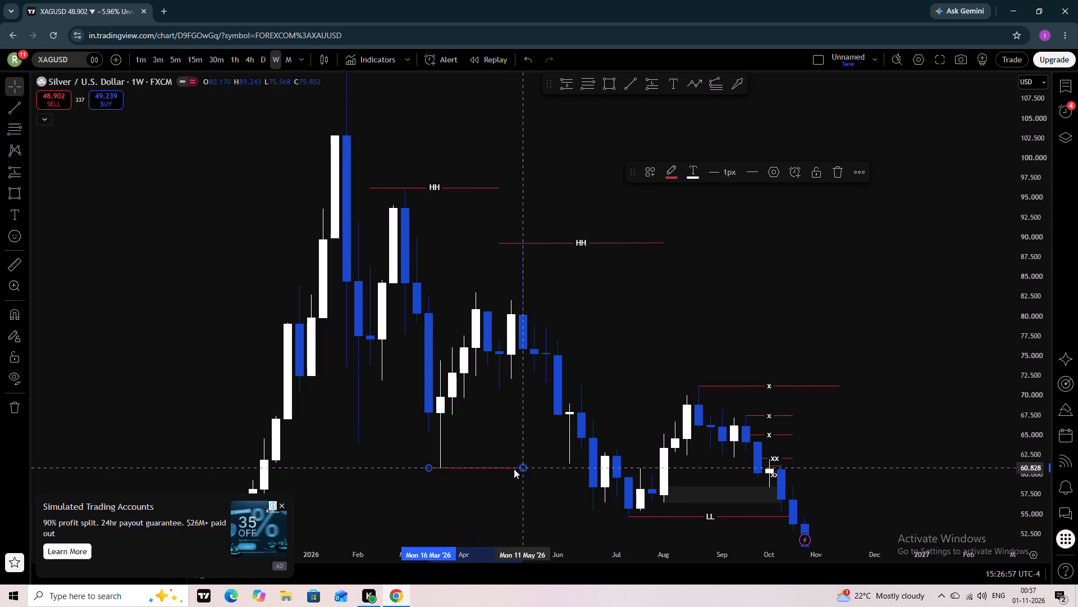
click(462, 465)
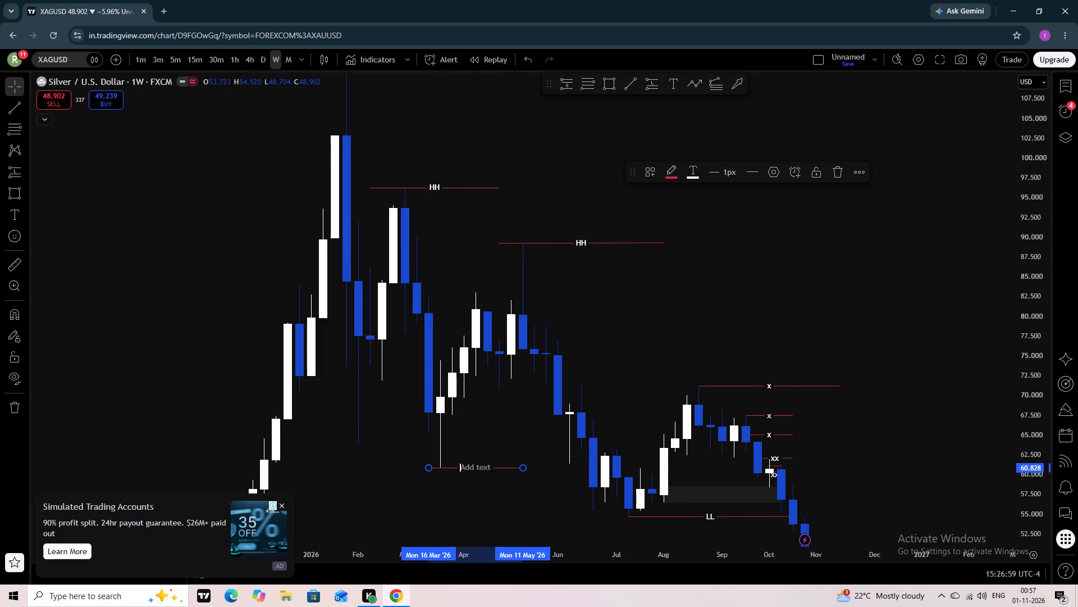
text(LL)
click(633, 422)
Shift the August-high line at about 71.1 to span 3 August to 26 October 2026 and relabel it HH.
drag(629, 398, 618, 255)
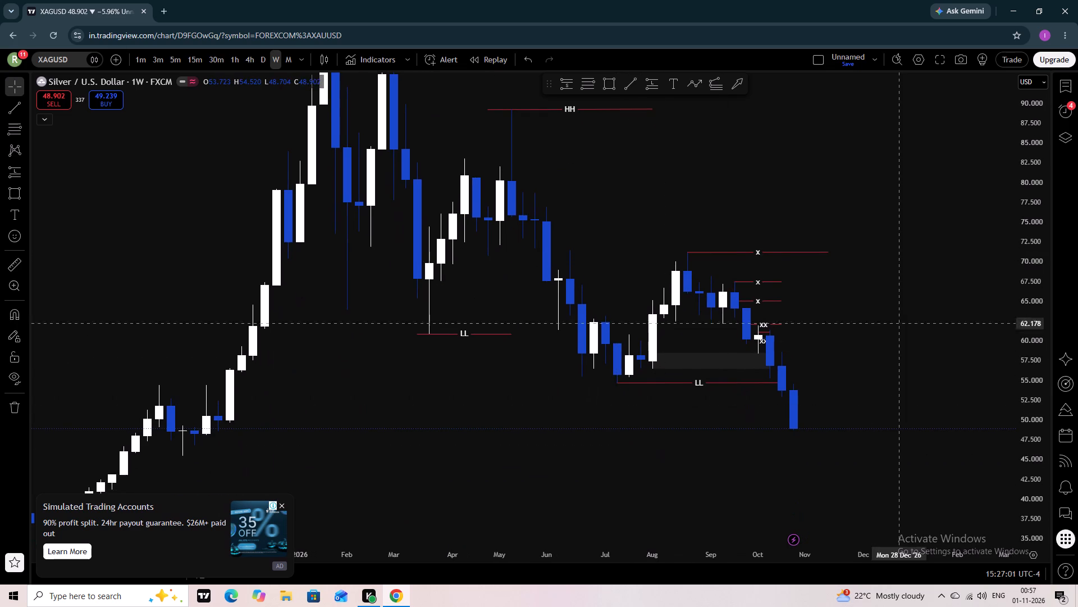
drag(897, 342, 858, 356)
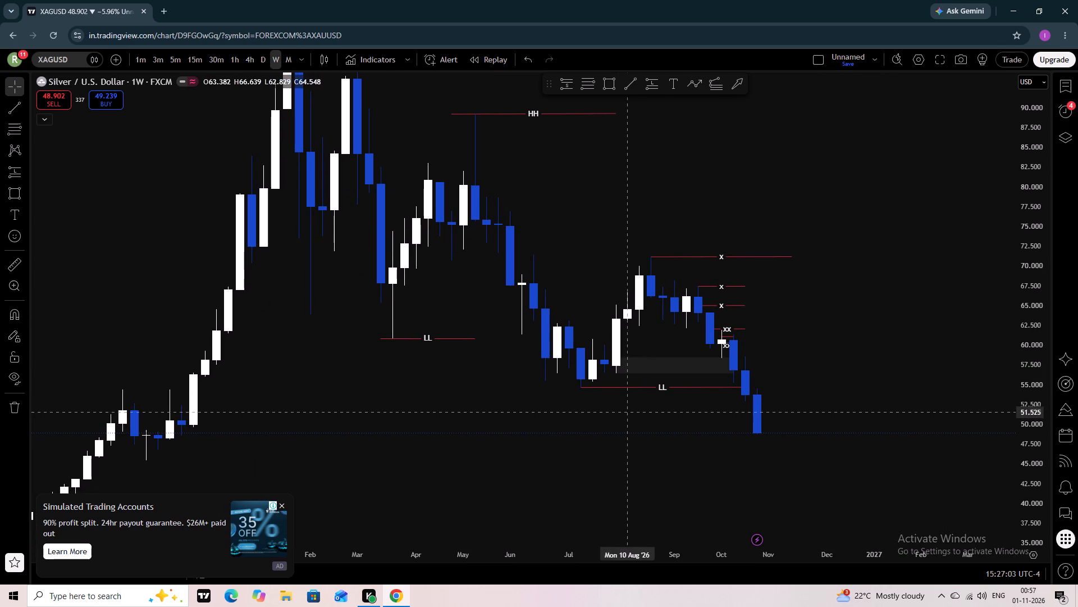
click(692, 253)
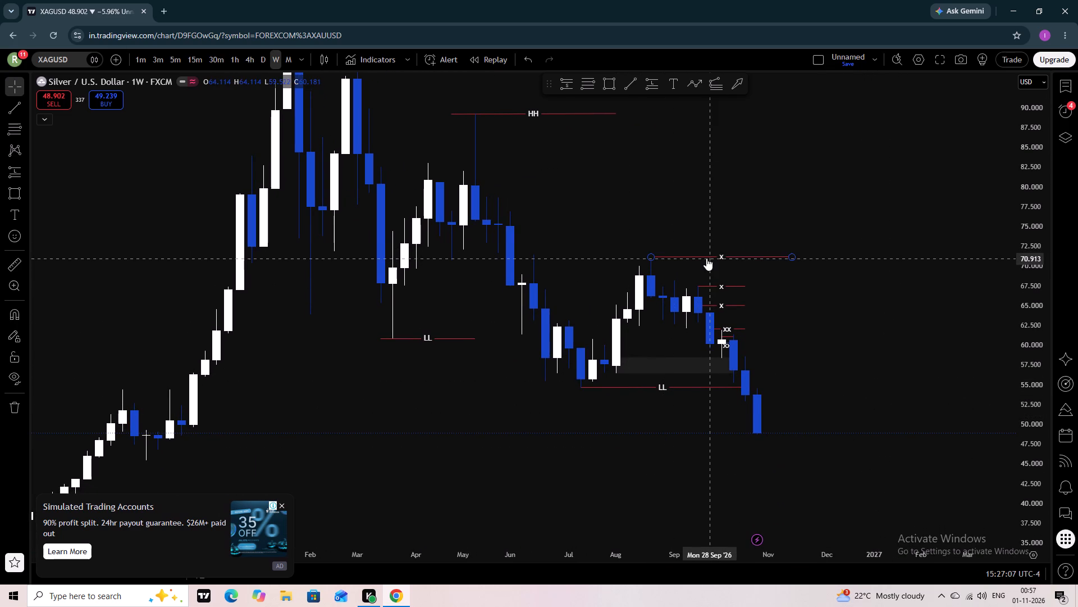
drag(706, 258, 671, 259)
click(689, 259)
key(BackSpace)
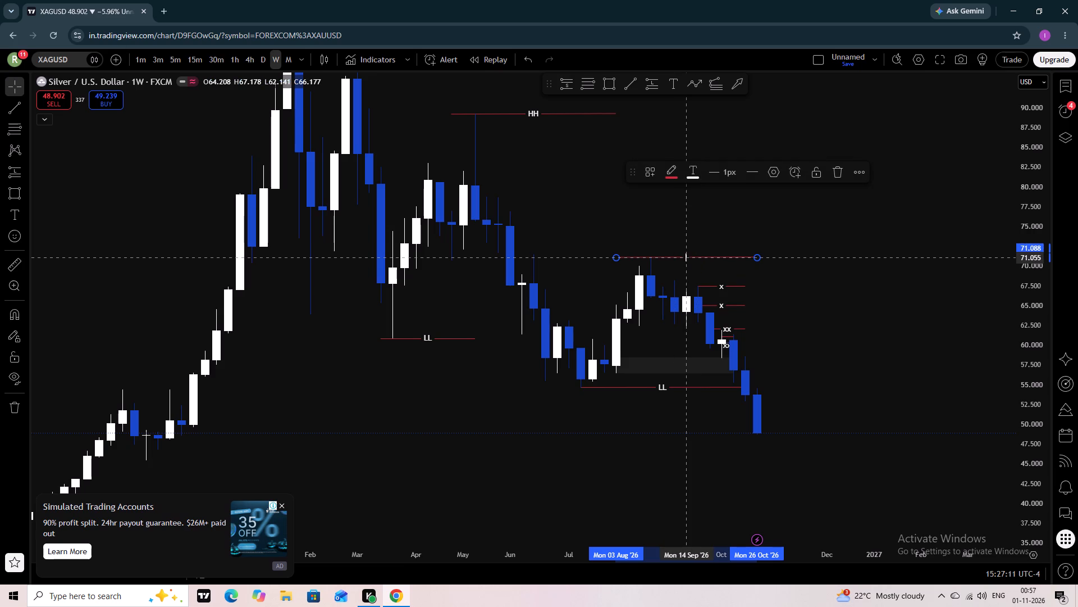
text(HH)
click(845, 325)
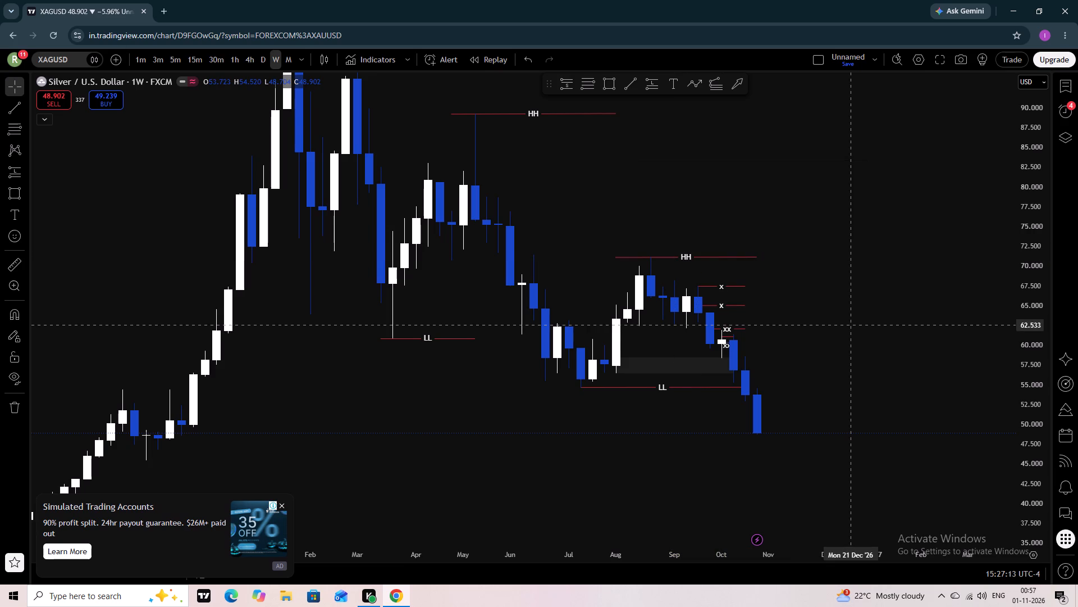
Draw a rectangle zone between about 47.8 and 49.7, from 8 September 2025 to 15 February 2027, over the late-2025 consolidation.
scroll(852, 332, down, 1)
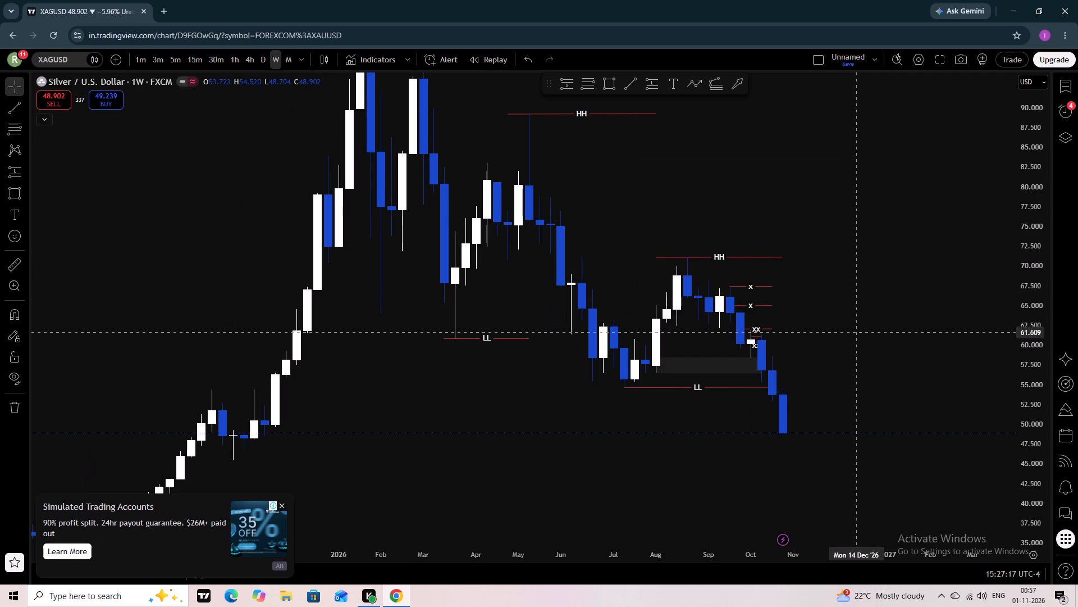
scroll(852, 333, down, 4)
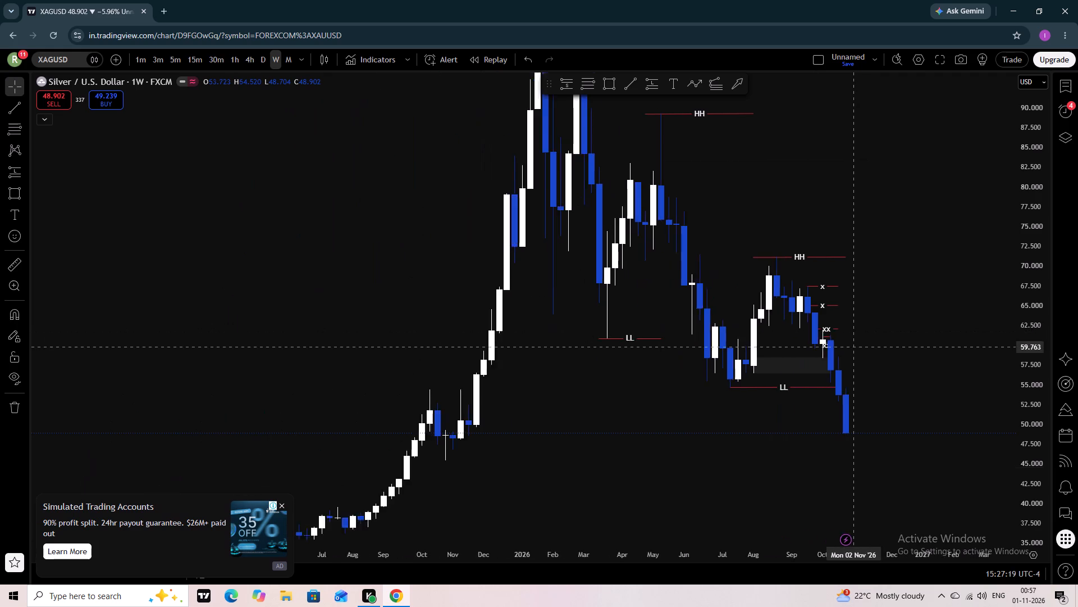
drag(776, 510, 734, 407)
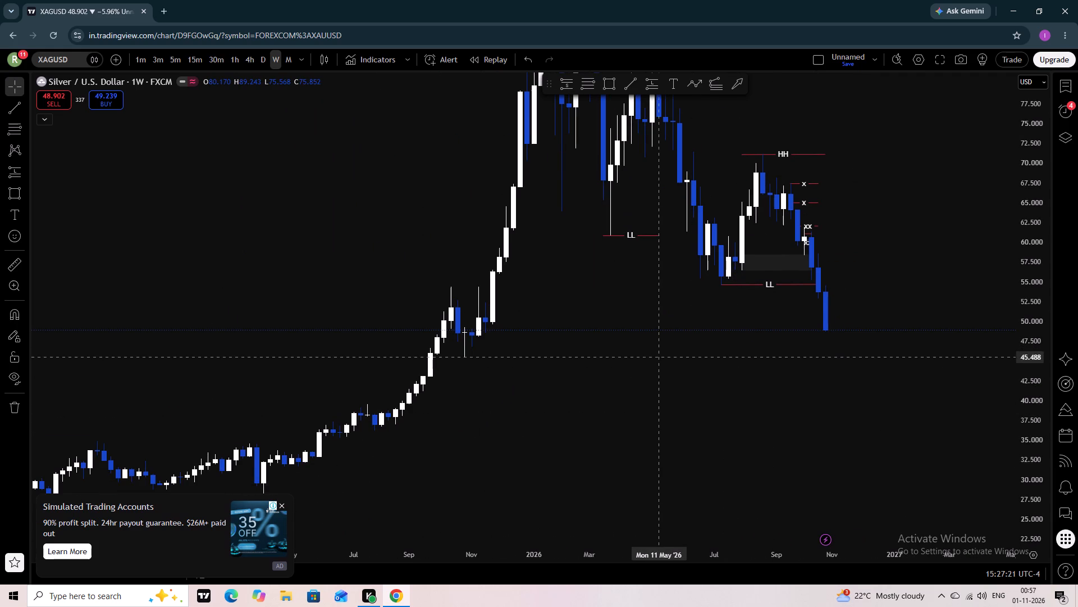
drag(726, 379, 706, 377)
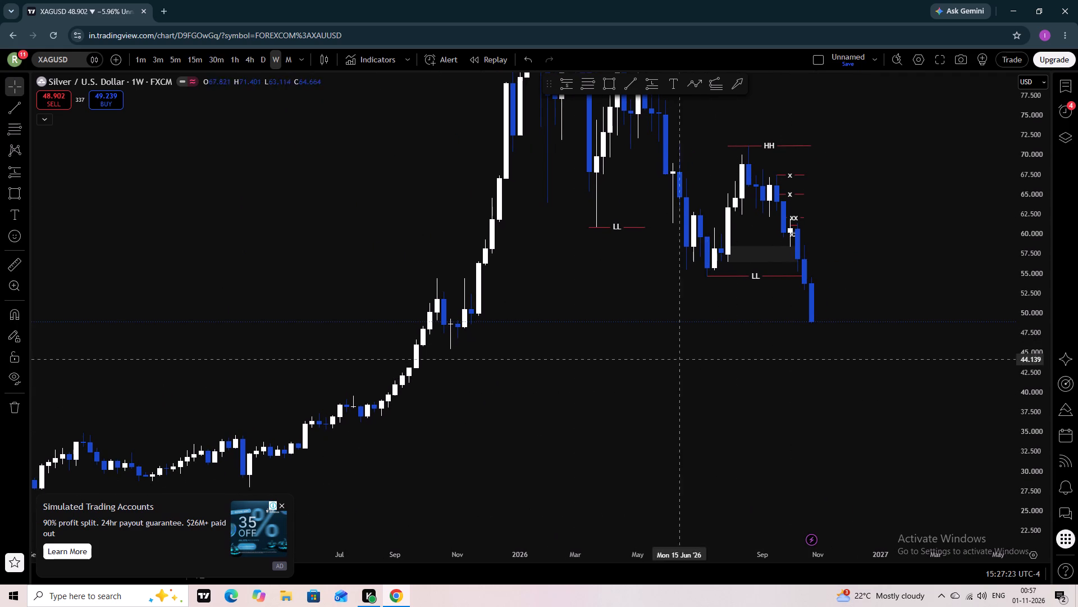
click(609, 86)
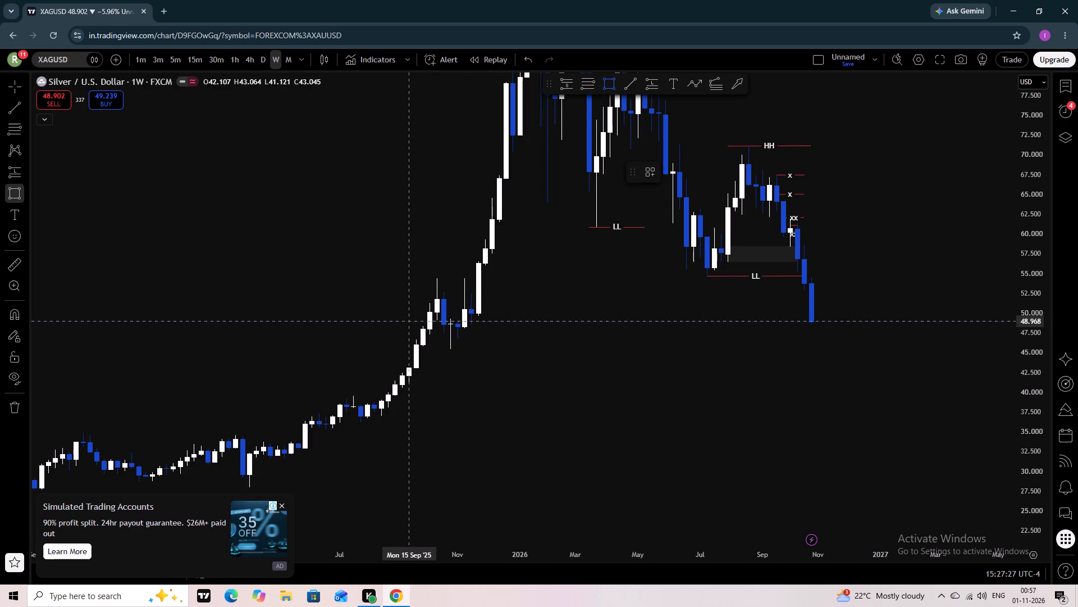
click(410, 321)
click(616, 333)
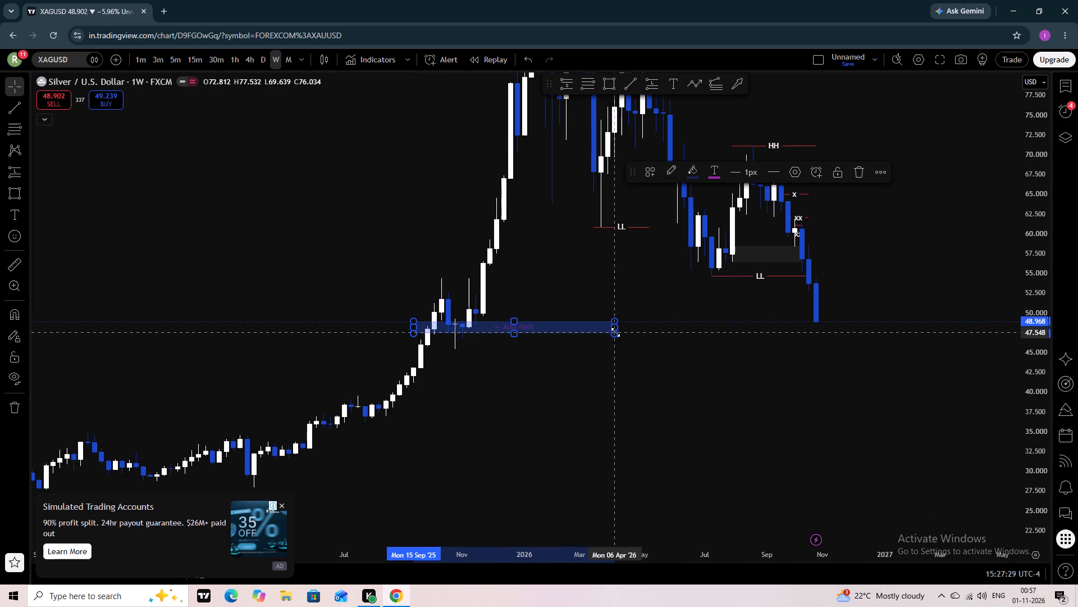
click(615, 332)
drag(611, 325, 619, 330)
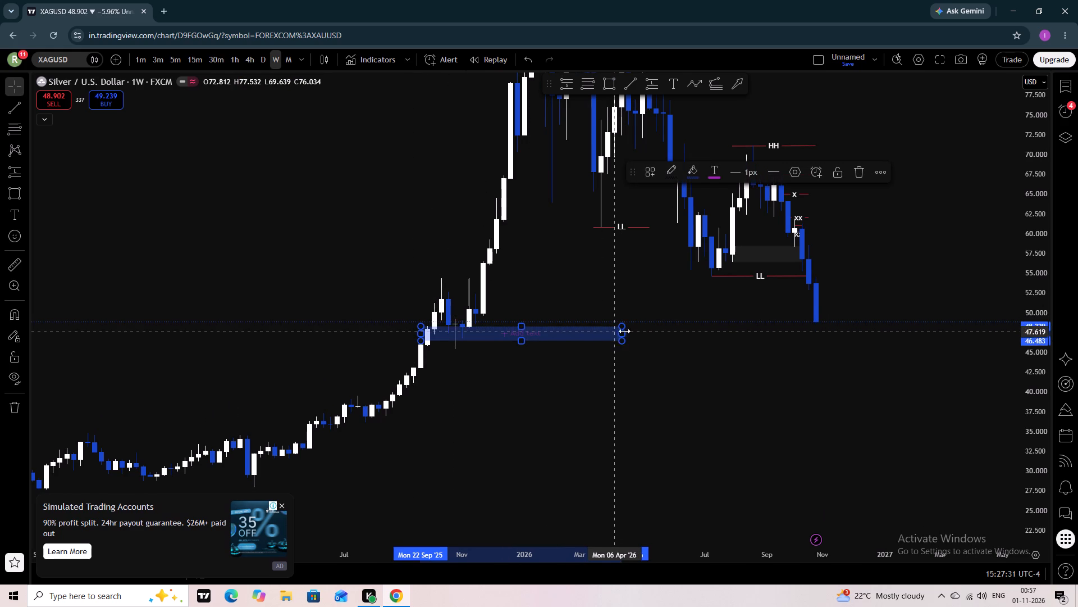
drag(603, 339, 589, 329)
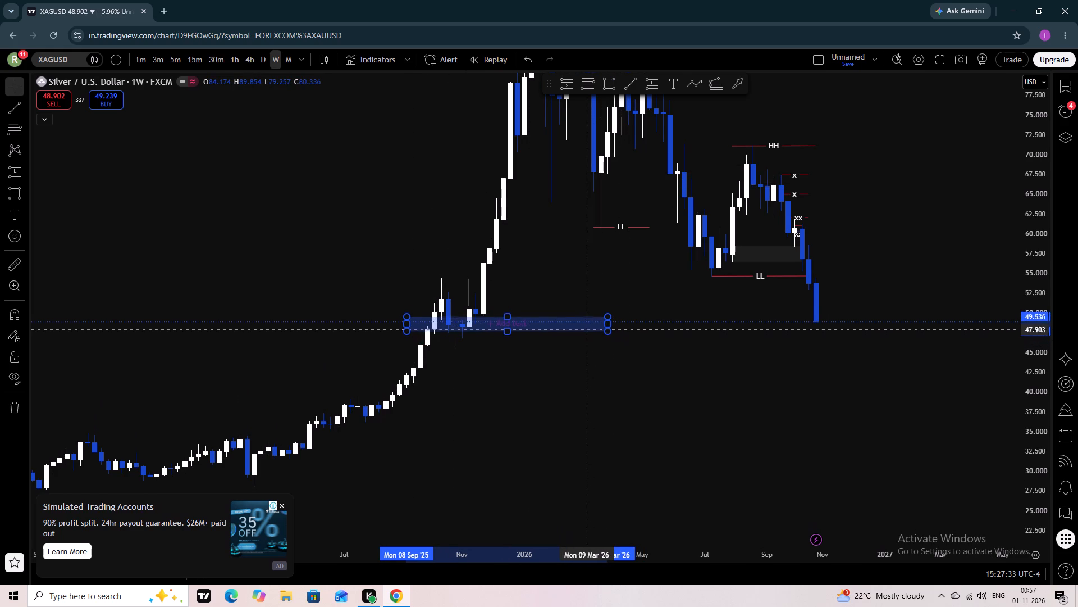
drag(589, 329, 589, 328)
drag(608, 324, 846, 319)
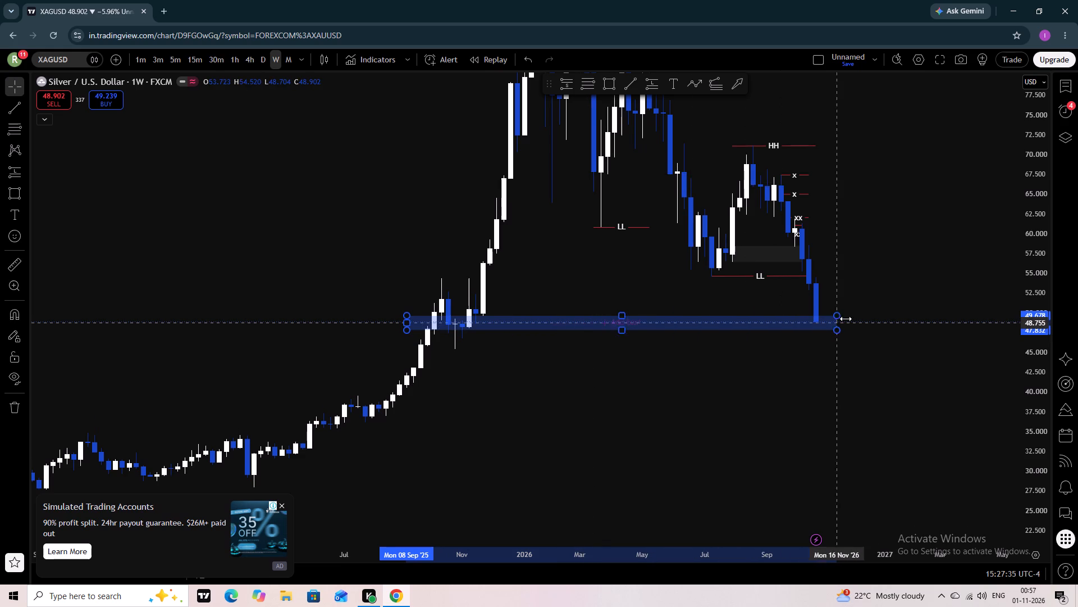
drag(846, 319, 925, 330)
click(849, 383)
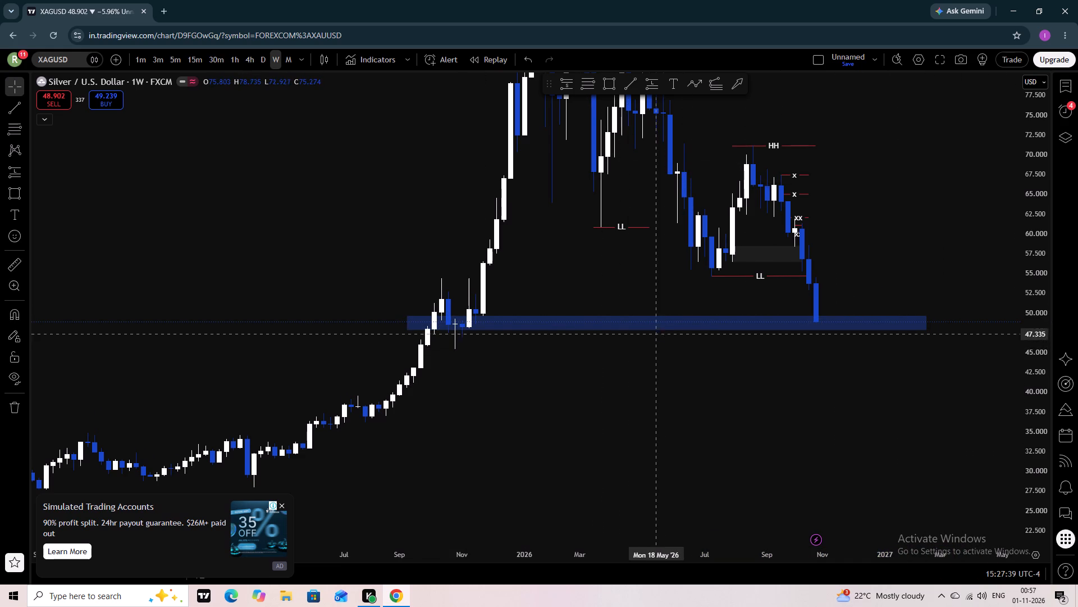
Extend the rectangle zone's lower edge down to about 45.3, at the late-2025 wick low.
click(659, 328)
drag(668, 331, 670, 344)
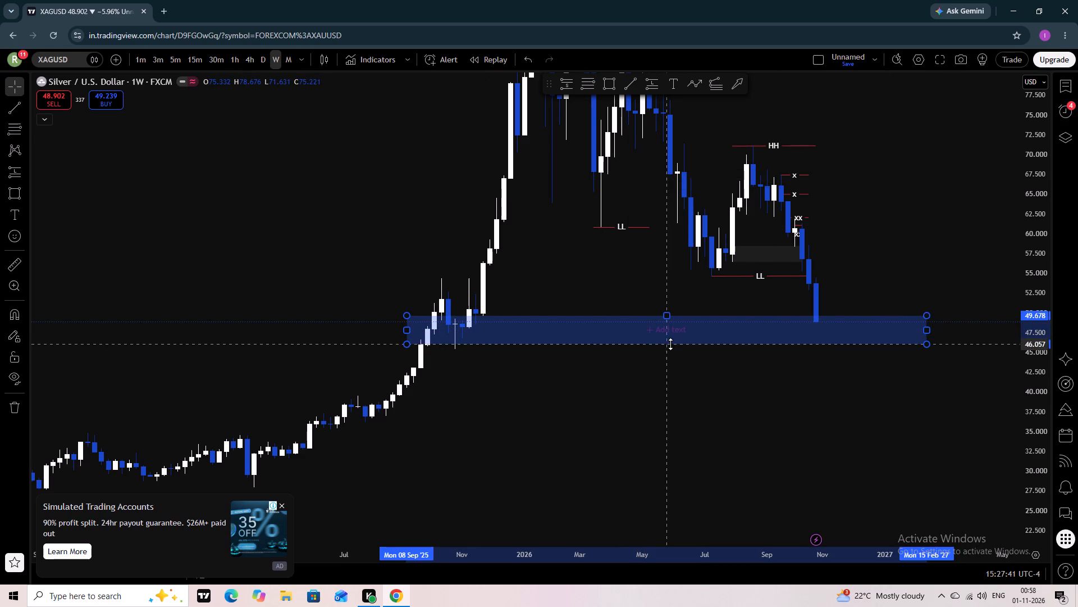
drag(670, 344, 676, 350)
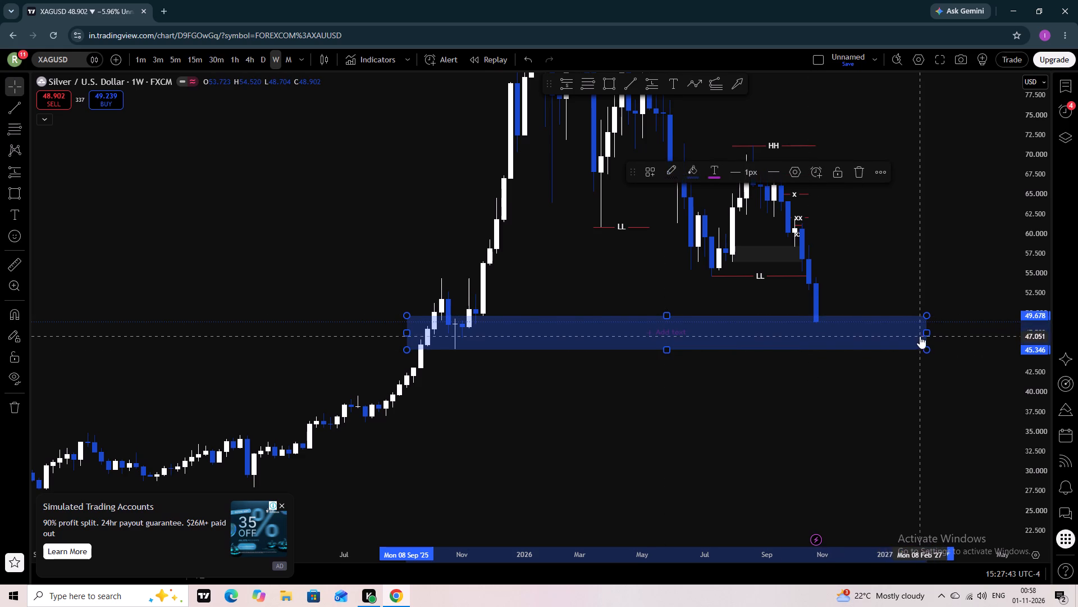
click(901, 363)
On the daily XAGUSD chart, delete the x lines at about 67.4 and 65.0 and the xx line at about 62.
scroll(867, 412, up, 1)
drag(780, 436, 762, 457)
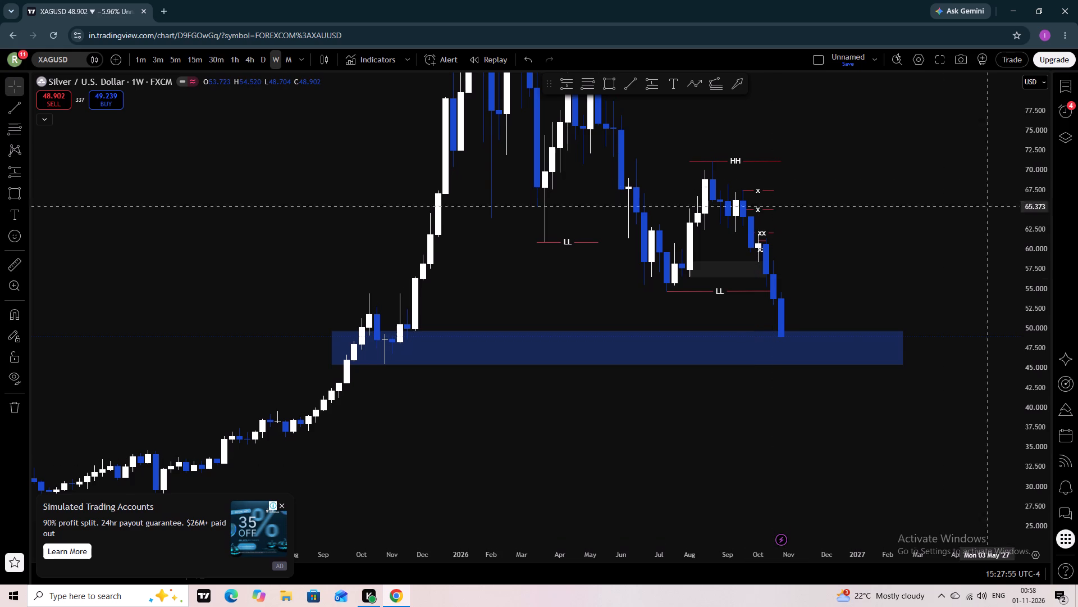
scroll(1042, 144, down, 2)
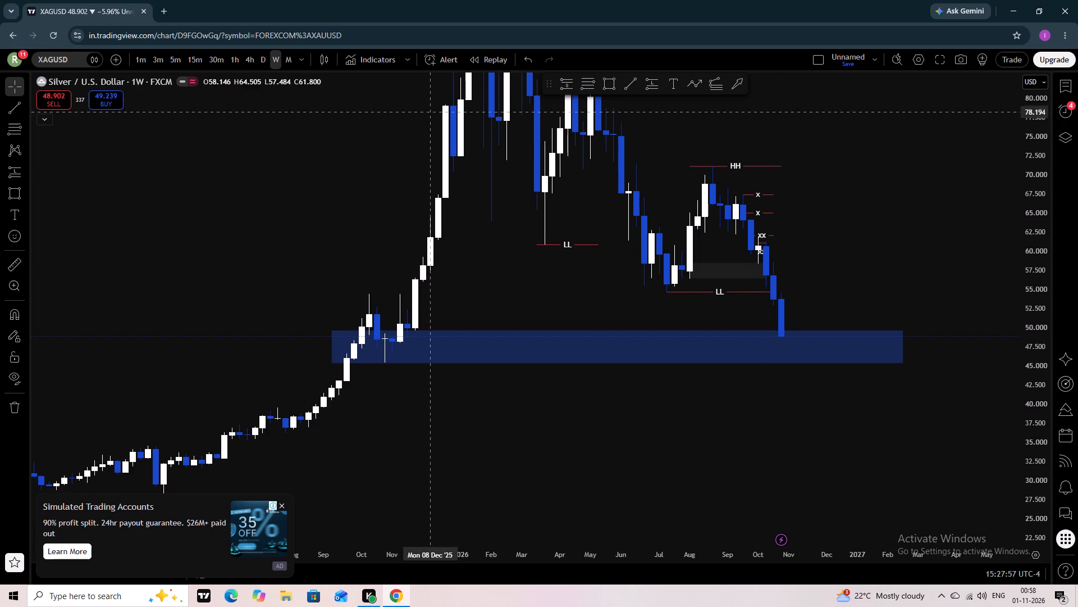
click(259, 64)
scroll(515, 282, down, 1)
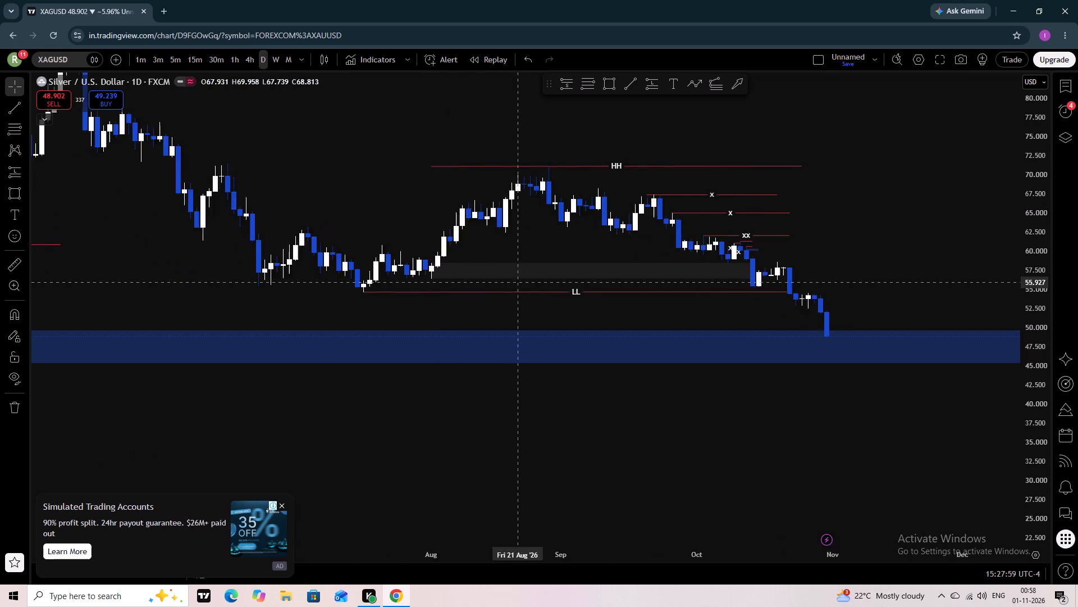
scroll(515, 282, down, 5)
drag(1030, 291, 1037, 98)
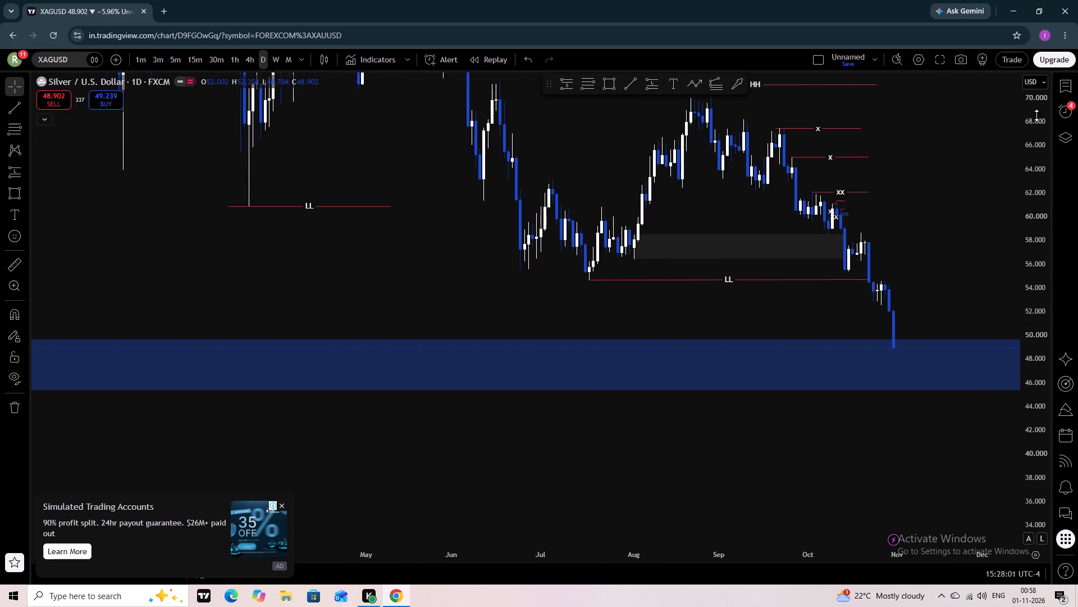
drag(976, 171, 920, 324)
click(757, 256)
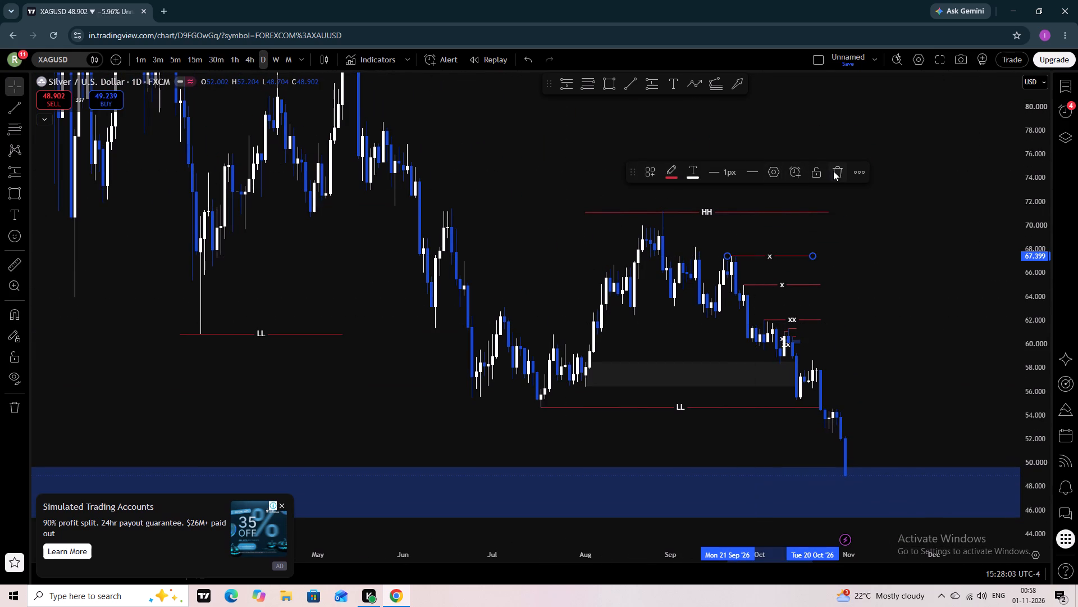
click(834, 171)
click(814, 284)
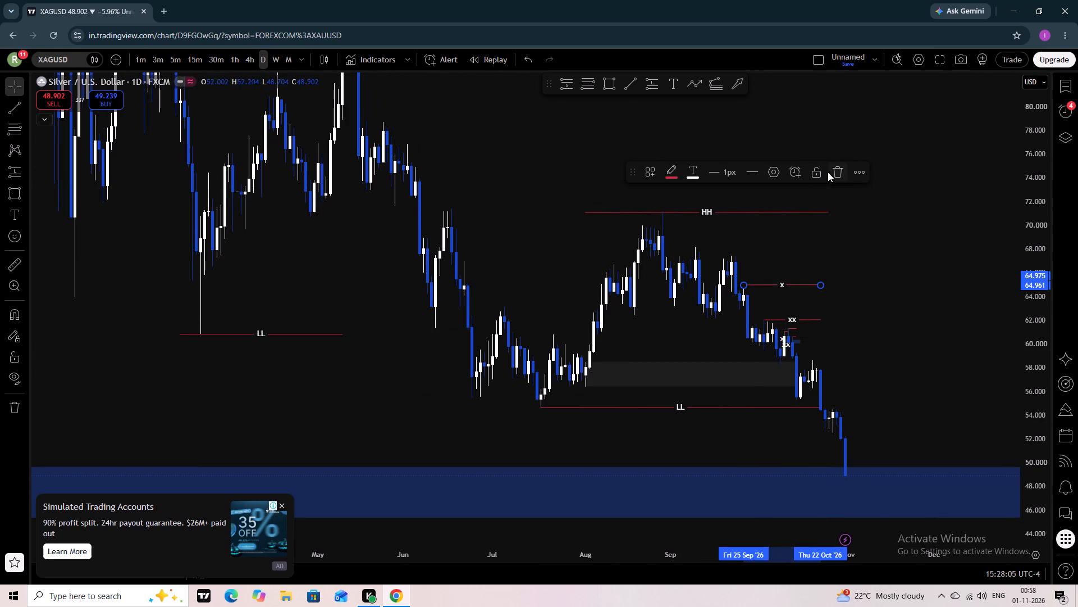
click(828, 172)
click(812, 320)
click(834, 169)
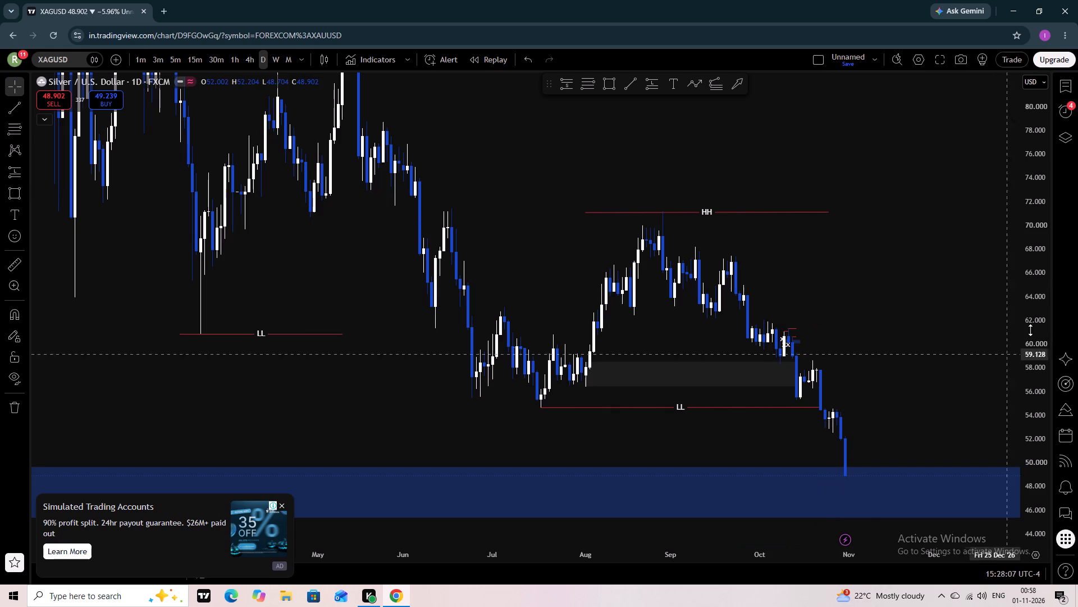
Delete the grey rectangle zone between about 56.4 and 58.5, spanning 3 August to 14 October 2026.
drag(1036, 287, 1036, 177)
drag(963, 391, 949, 298)
scroll(947, 365, up, 1)
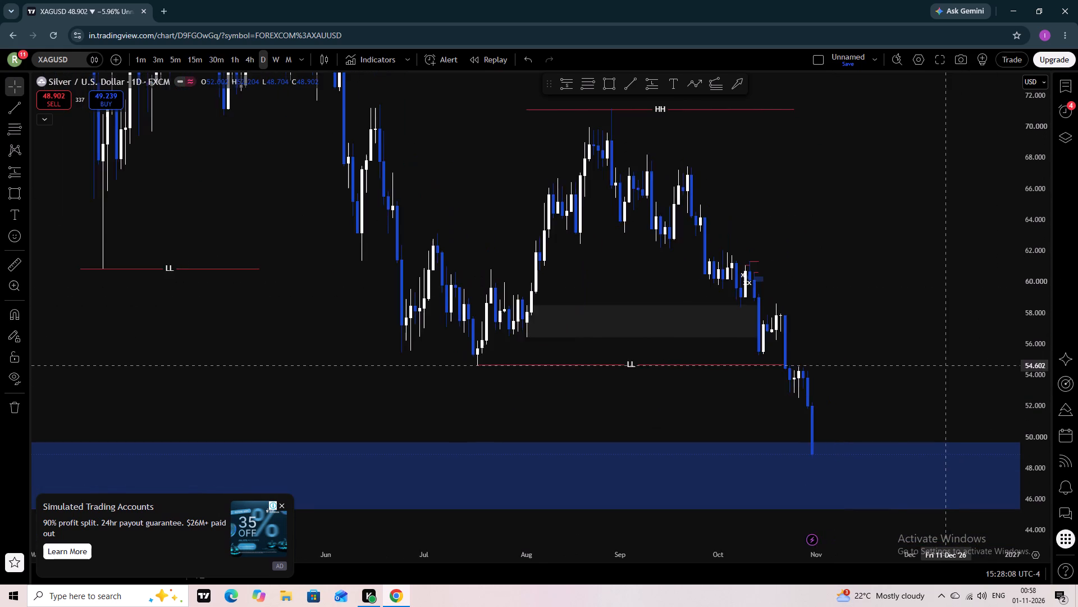
scroll(941, 390, up, 2)
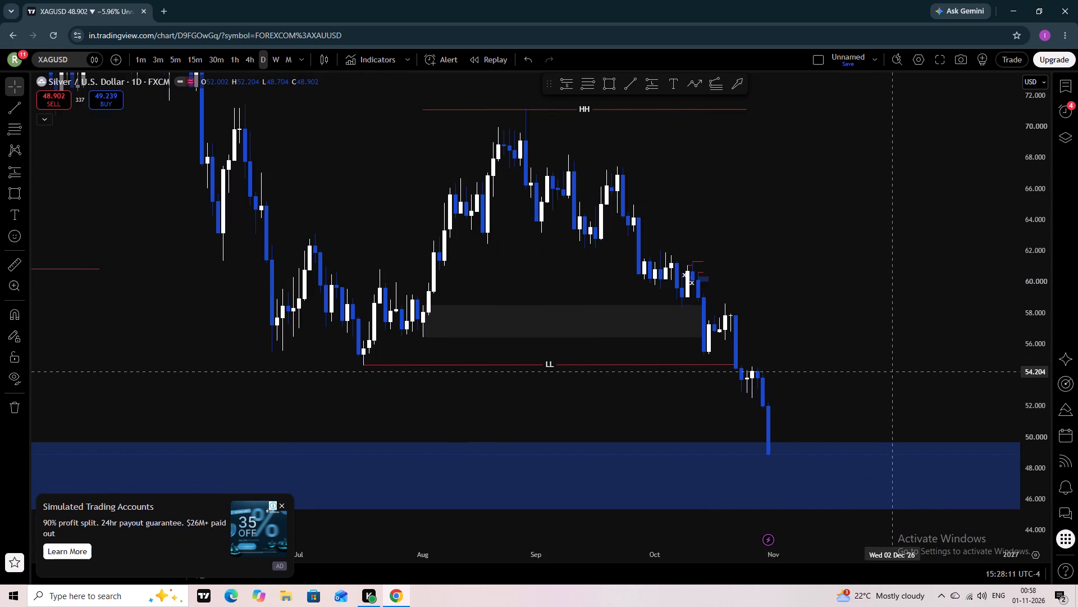
scroll(890, 372, down, 2)
drag(706, 415, 619, 396)
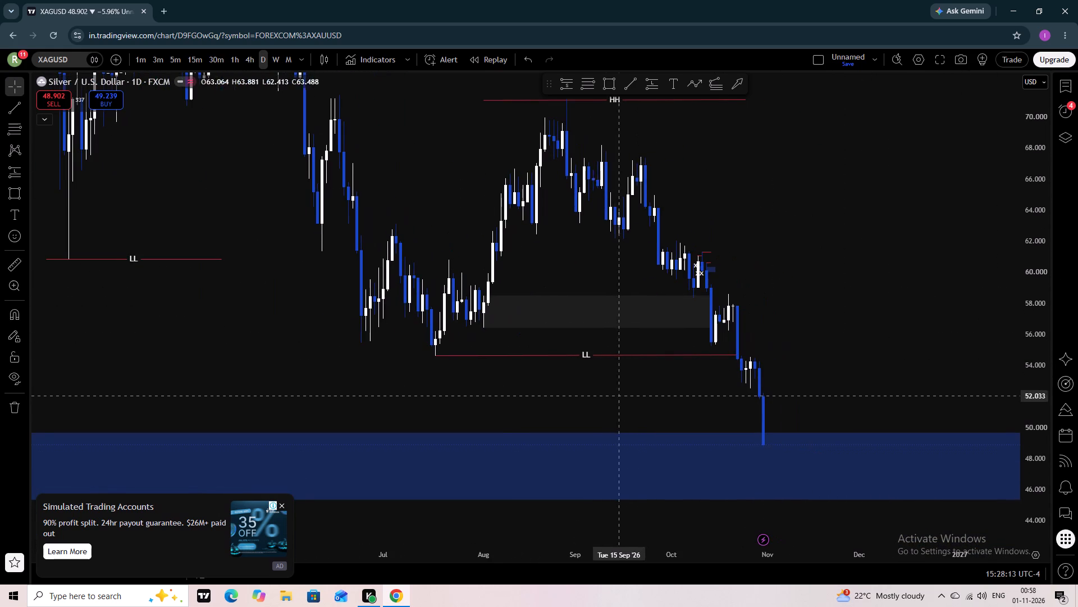
drag(648, 418, 610, 400)
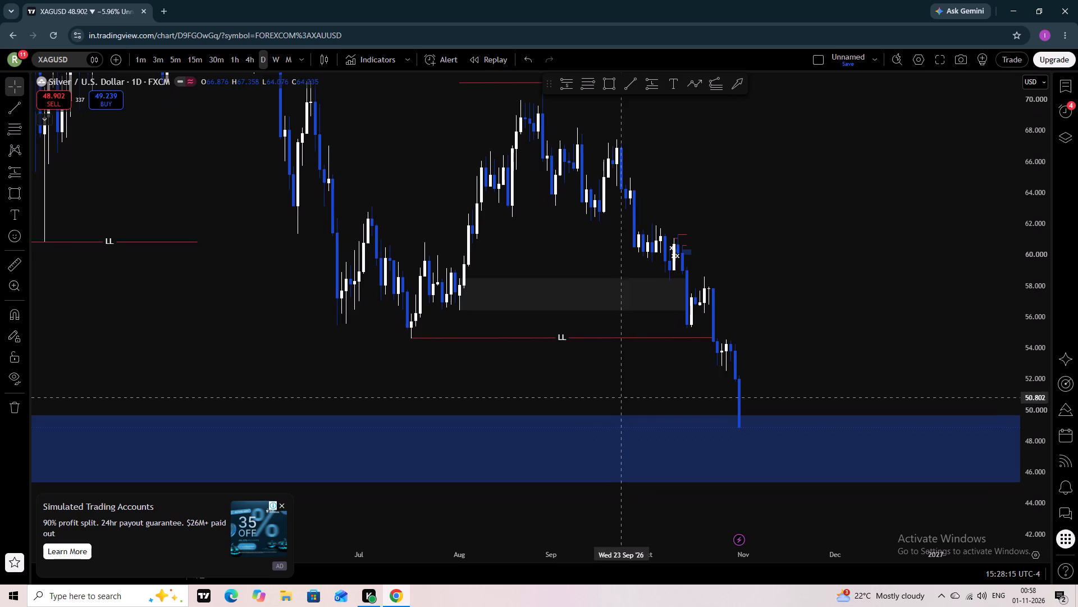
drag(624, 397, 607, 399)
click(651, 307)
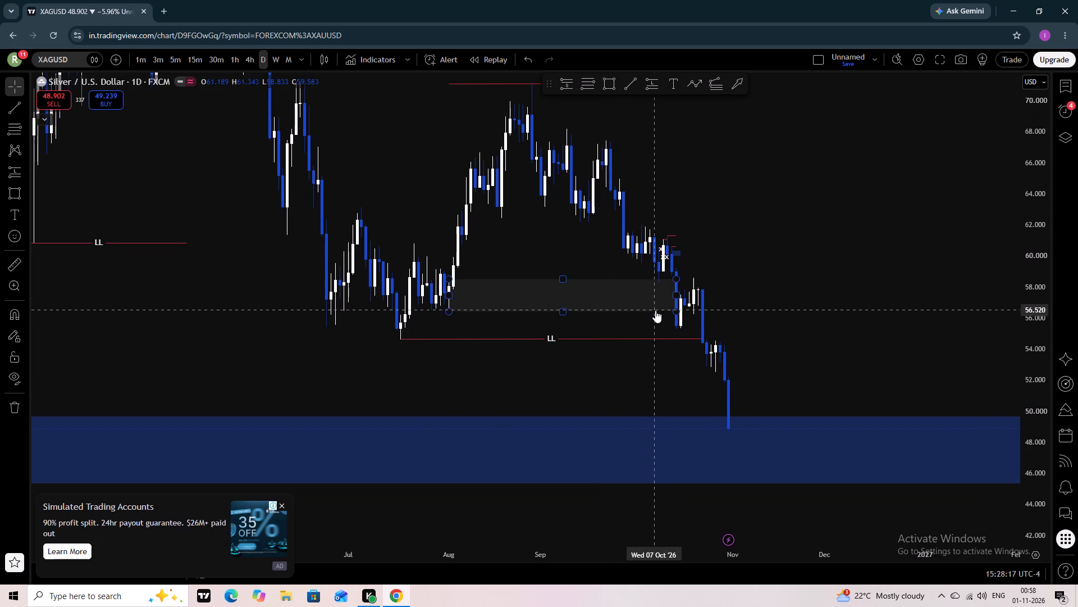
click(656, 311)
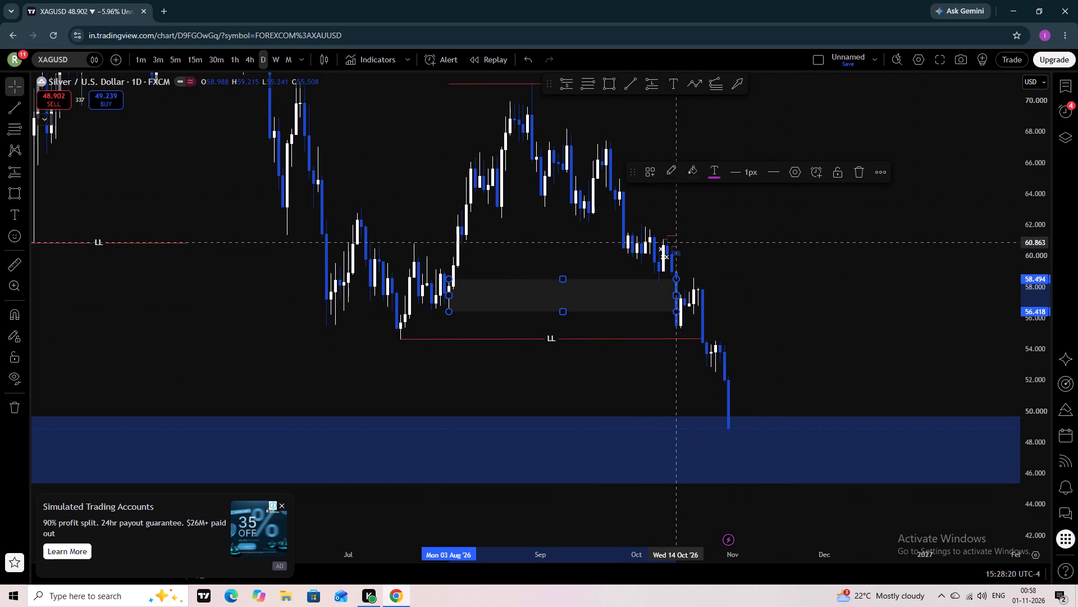
click(867, 164)
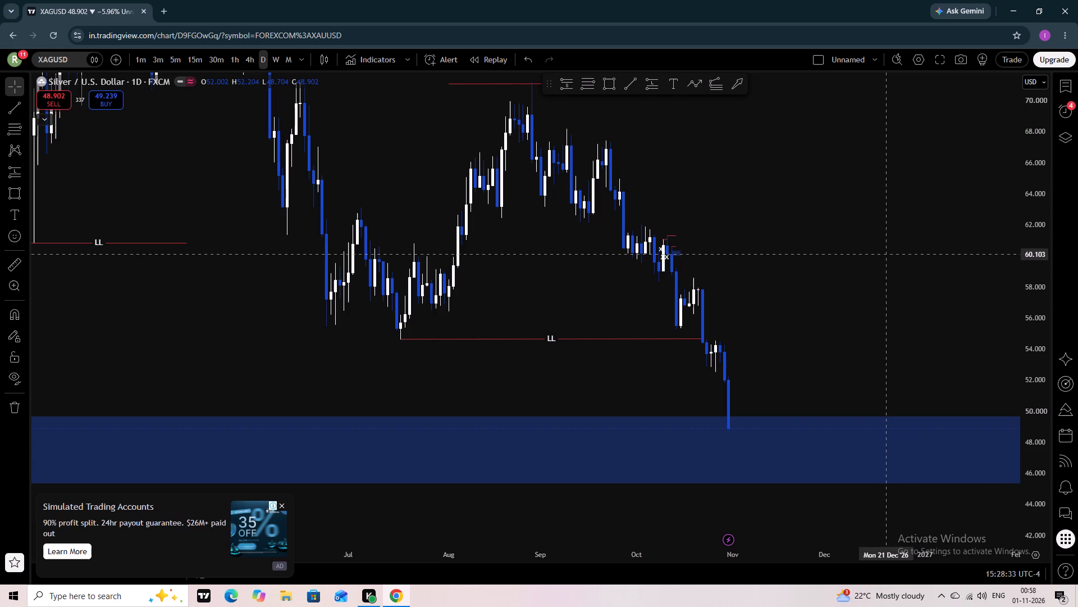
Switch the chart to BTCUSD from the watchlist, and close the watchlist.
scroll(1050, 254, down, 2)
scroll(1050, 254, up, 1)
scroll(1040, 264, down, 3)
scroll(1040, 264, up, 1)
scroll(1040, 264, down, 1)
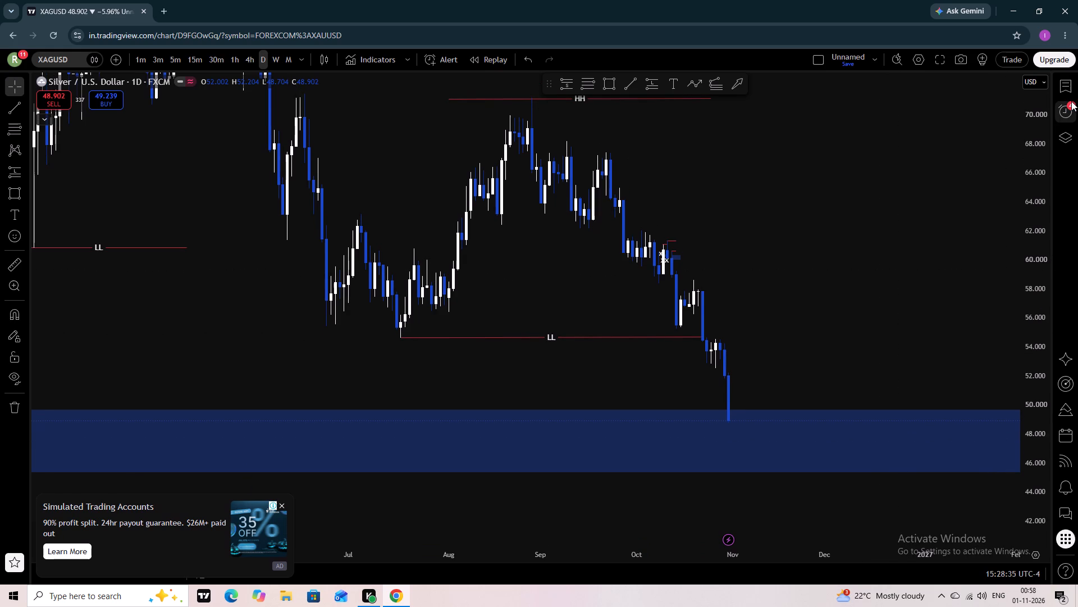
click(1071, 93)
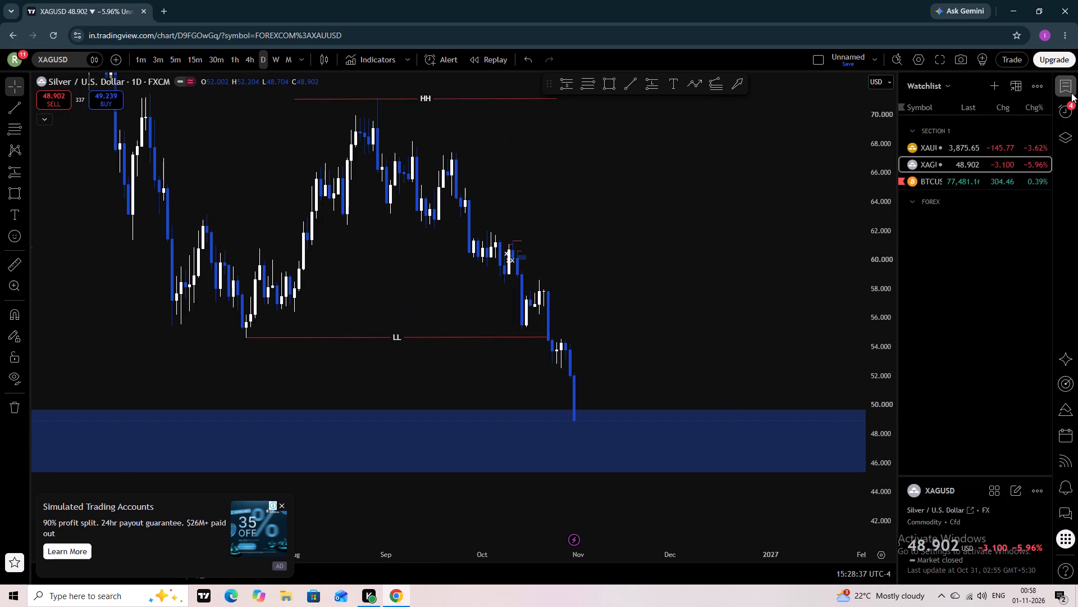
click(942, 175)
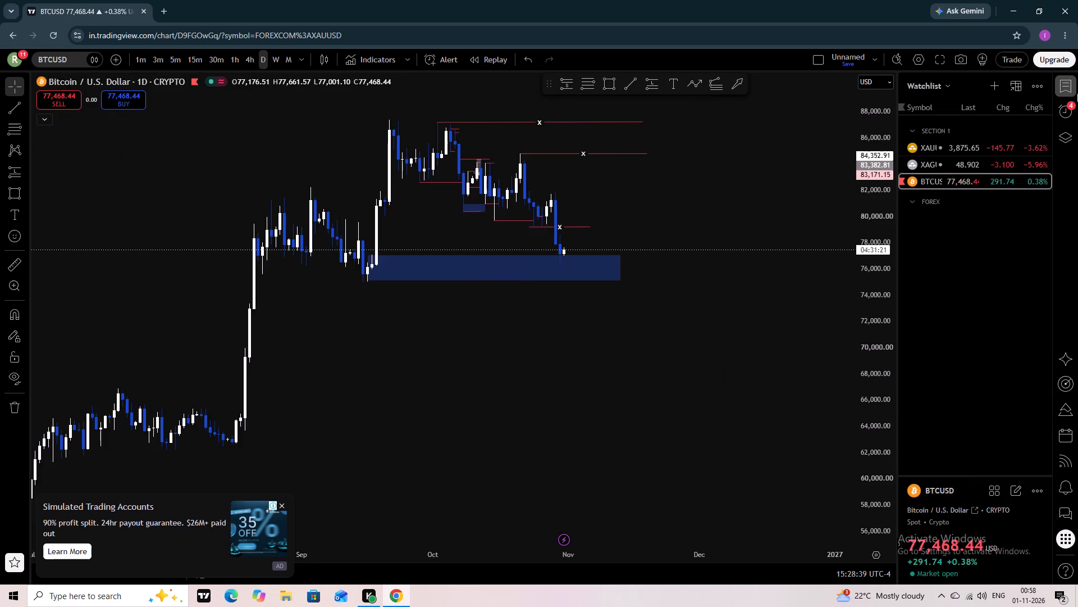
click(1077, 93)
Examine the daily BTCUSD chart around the blue zone near 75,000–77,000 and the existing x lines.
scroll(818, 327, up, 1)
drag(649, 357, 653, 442)
scroll(1029, 273, up, 3)
scroll(1029, 273, down, 1)
scroll(1029, 273, up, 8)
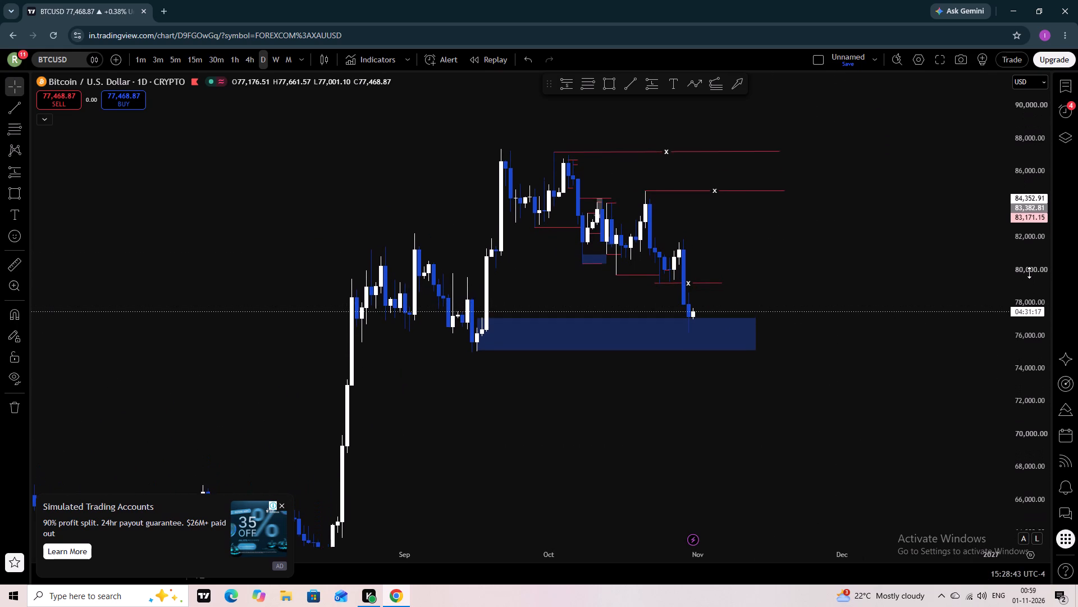
scroll(1029, 273, up, 3)
scroll(1029, 273, down, 1)
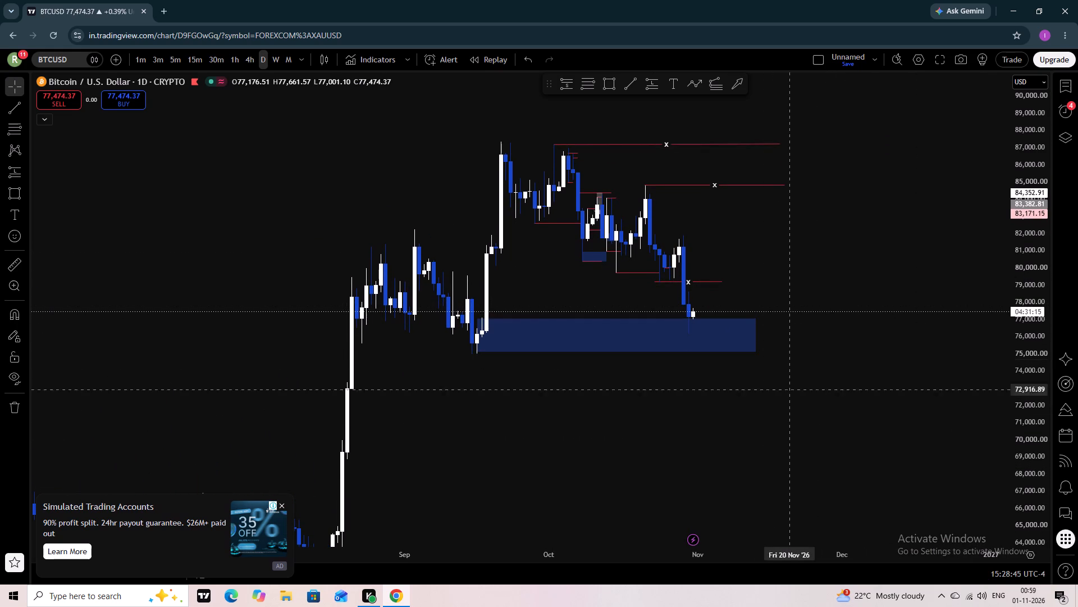
drag(761, 410, 766, 318)
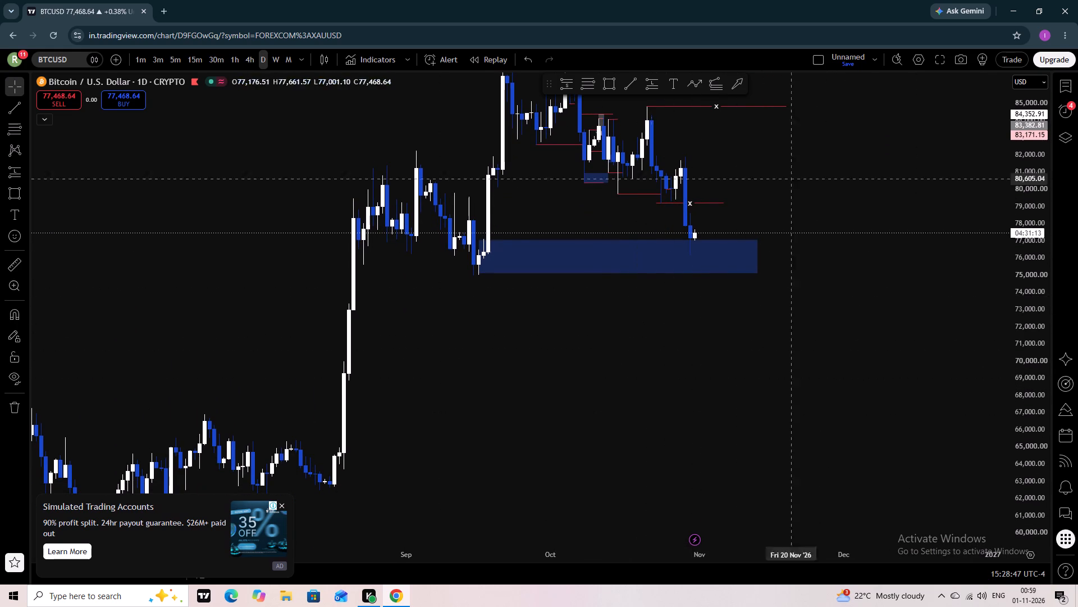
scroll(1043, 216, down, 3)
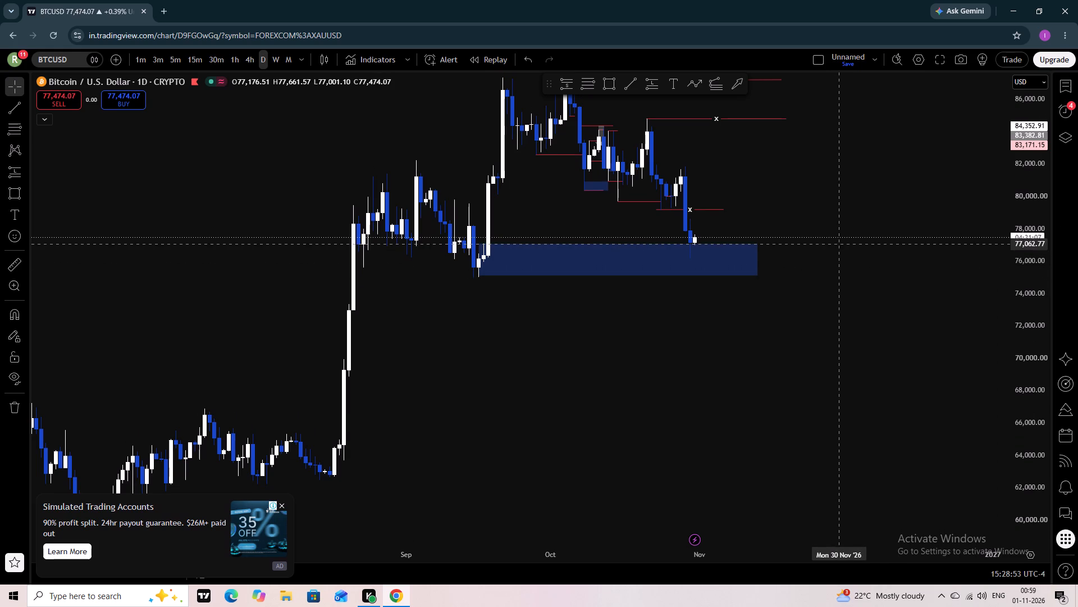
drag(835, 295, 836, 392)
Switch BTCUSD to the weekly timeframe and examine its major swing highs and lows from 2023 to 2026.
click(273, 62)
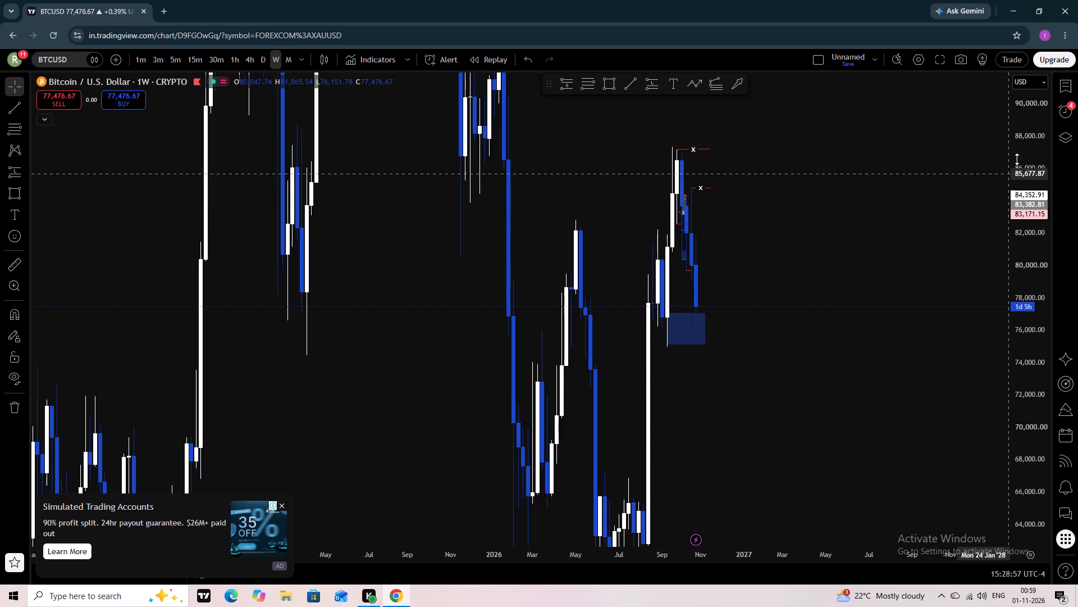
drag(1024, 128, 1029, 447)
drag(1043, 197, 1046, 324)
drag(689, 460, 812, 449)
scroll(814, 449, up, 2)
drag(731, 432, 913, 413)
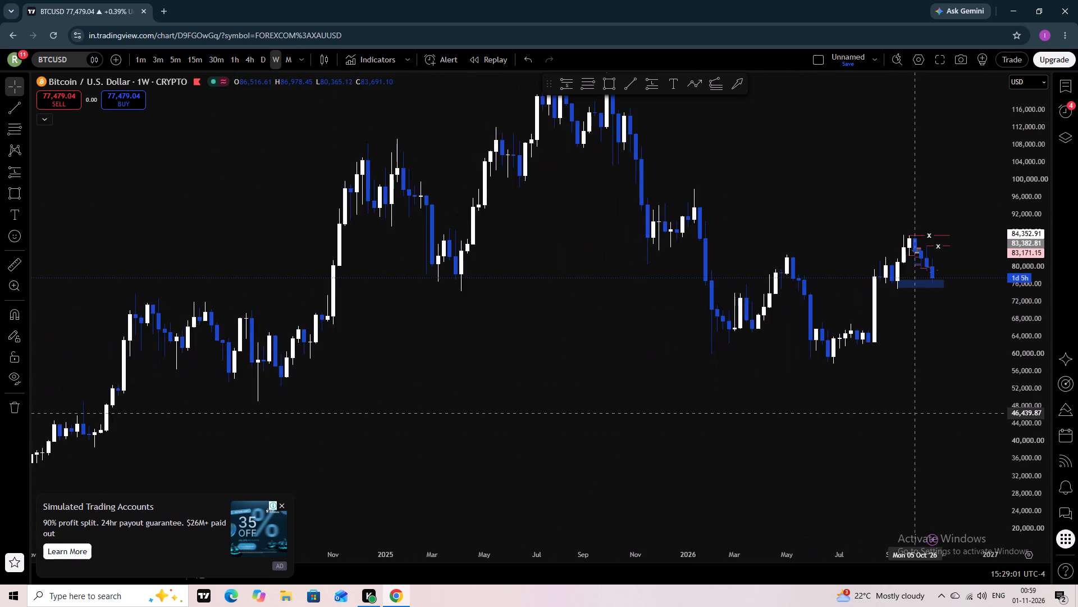
scroll(913, 413, down, 1)
scroll(913, 413, up, 1)
scroll(913, 413, down, 2)
scroll(913, 413, up, 2)
scroll(913, 413, down, 1)
scroll(913, 413, up, 1)
scroll(913, 413, down, 5)
scroll(913, 413, up, 1)
scroll(913, 413, down, 2)
drag(893, 423, 876, 423)
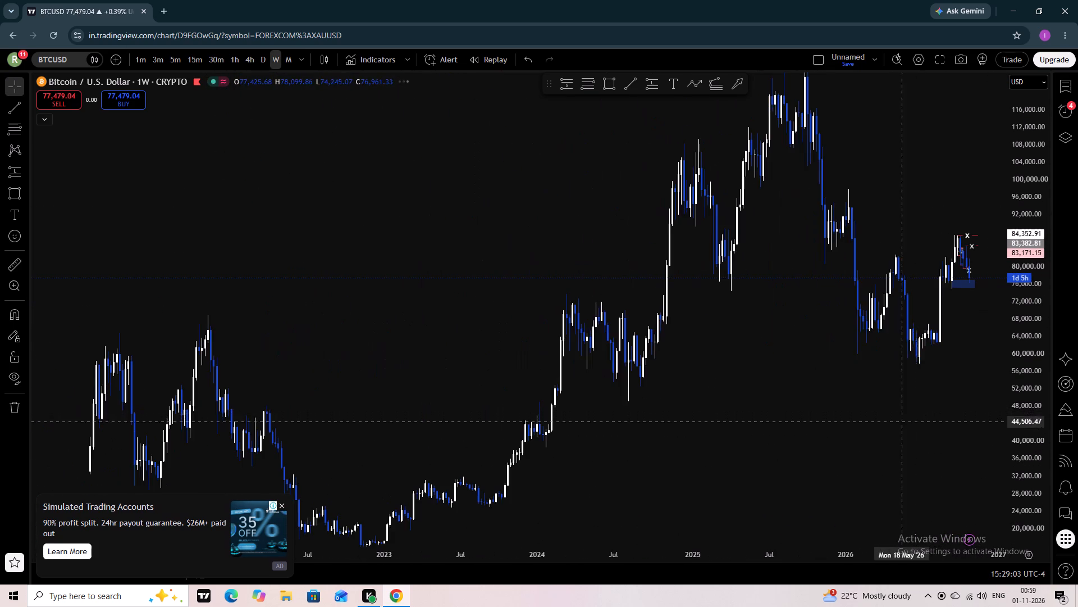
drag(876, 423, 724, 387)
drag(677, 357, 710, 362)
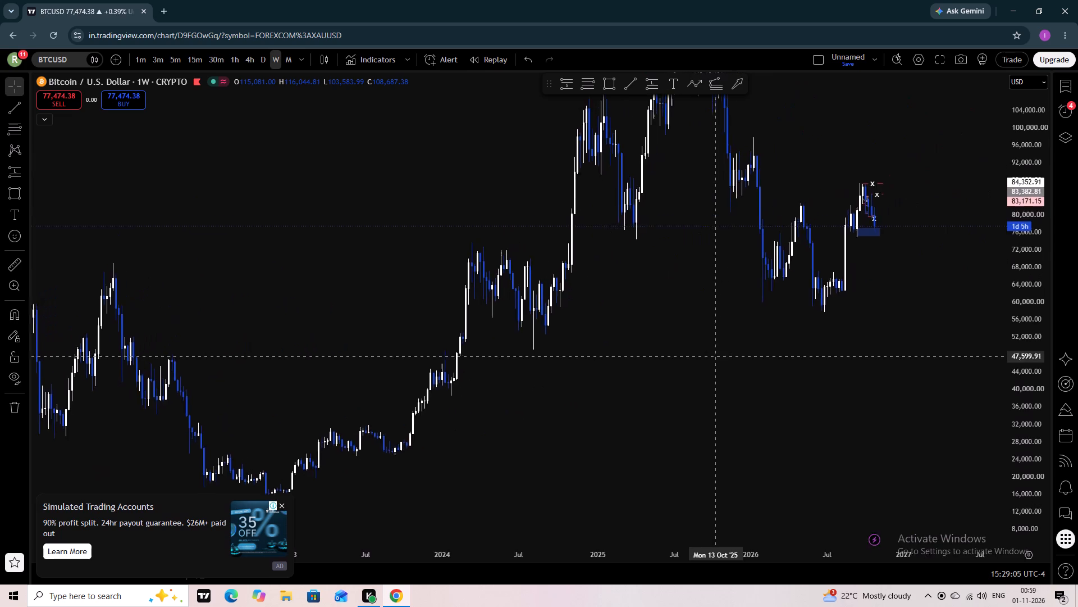
drag(710, 362, 648, 457)
Draw a trend line under the mid-2024 low at about 49,275, from 1 July 2024 to 7 June 2027, and label it X.
click(633, 78)
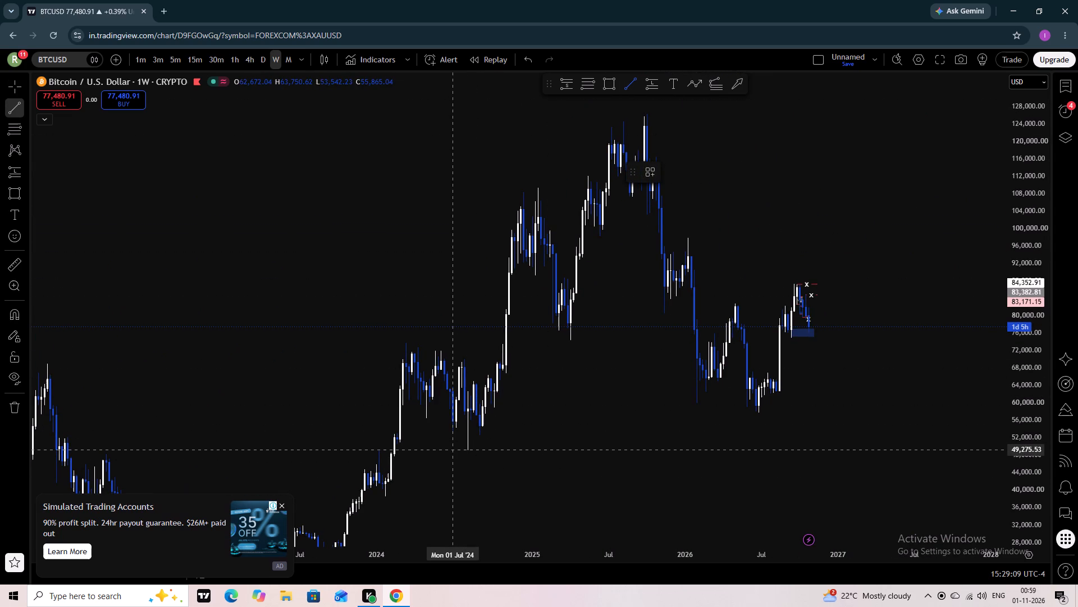
click(453, 450)
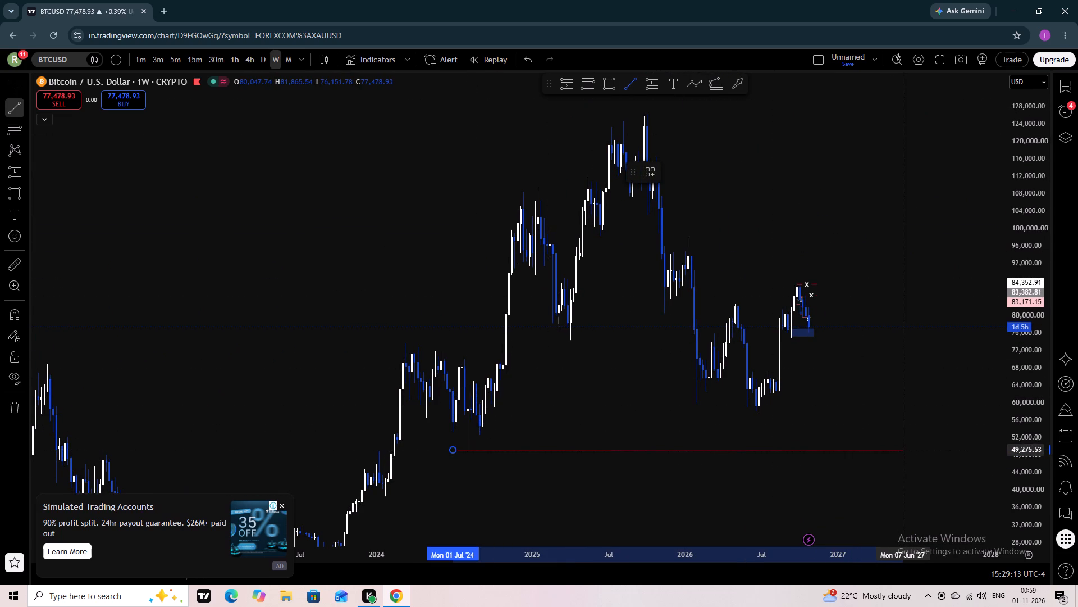
click(903, 450)
click(892, 473)
click(784, 451)
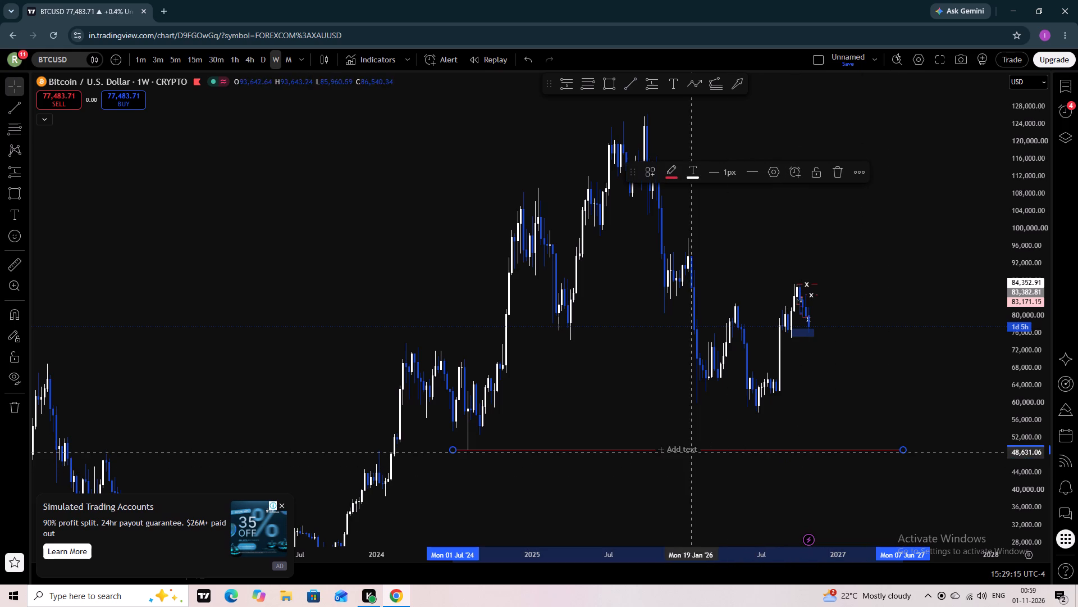
click(688, 452)
key(x)
click(736, 481)
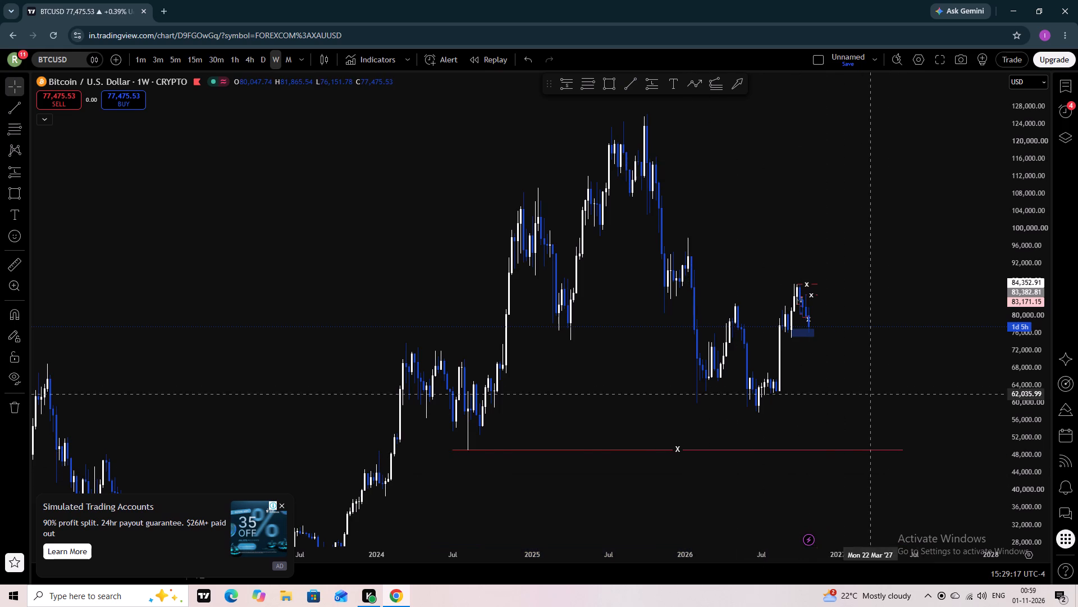
Draw a trend line above the late-2025 high at about 126,500, from 2 June 2025 to 11 May 2026, and label it X.
scroll(895, 388, up, 1)
click(623, 81)
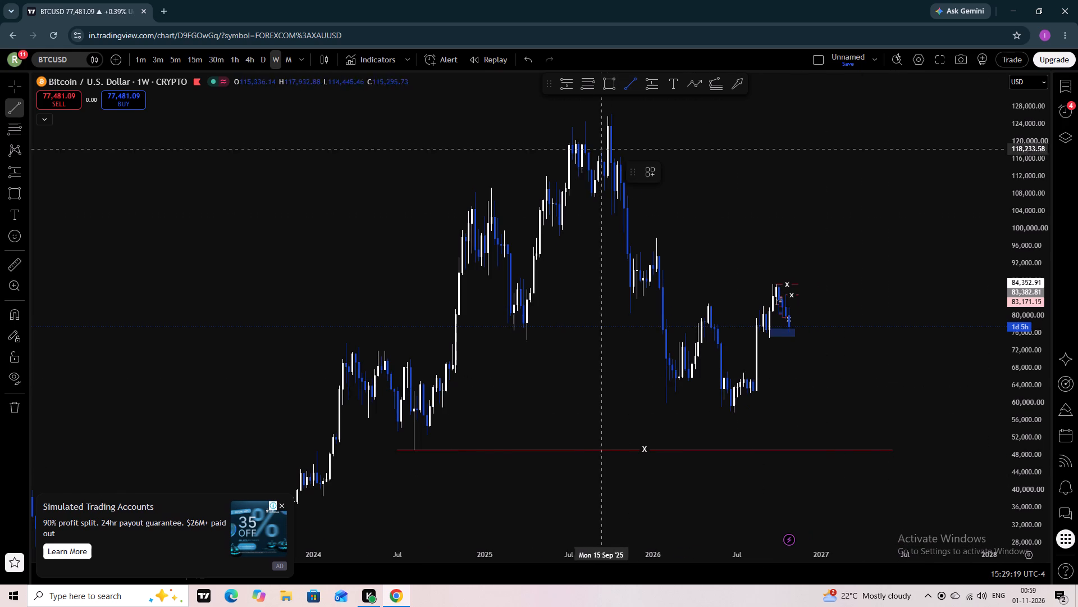
click(552, 114)
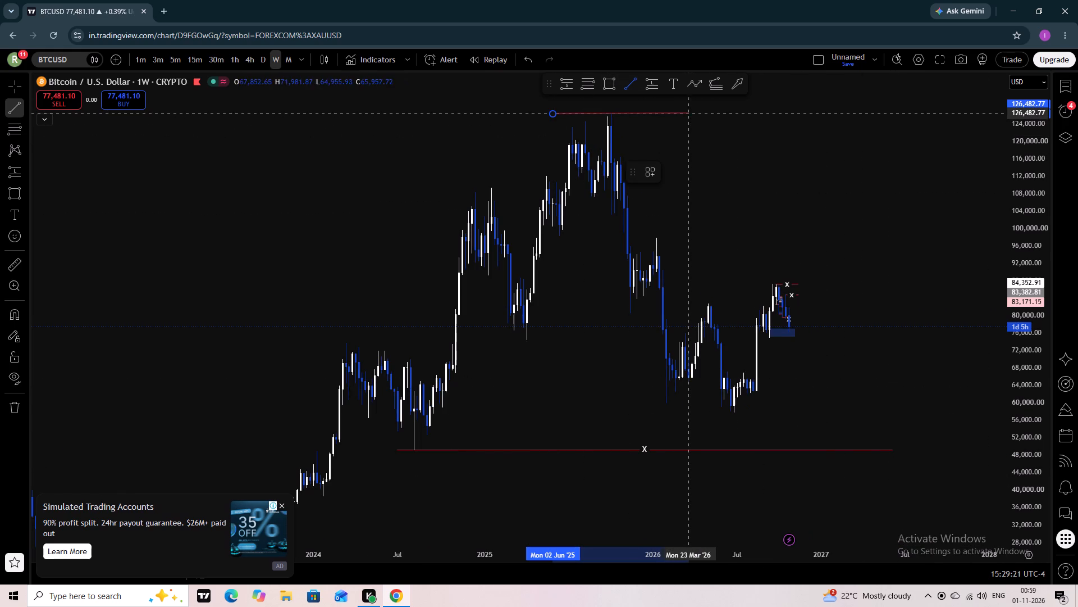
click(712, 112)
click(654, 112)
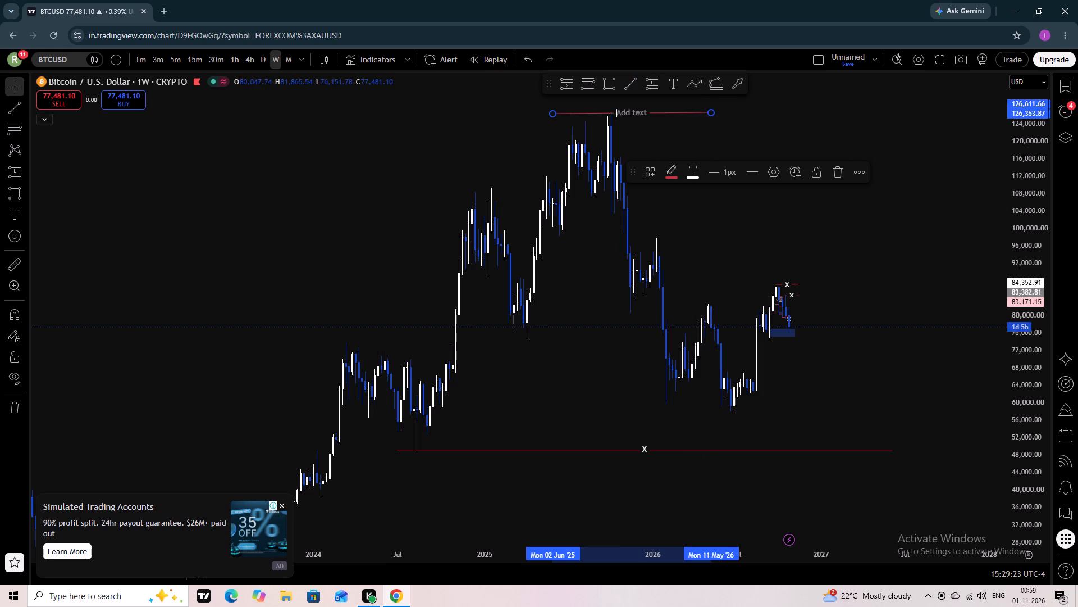
key(x)
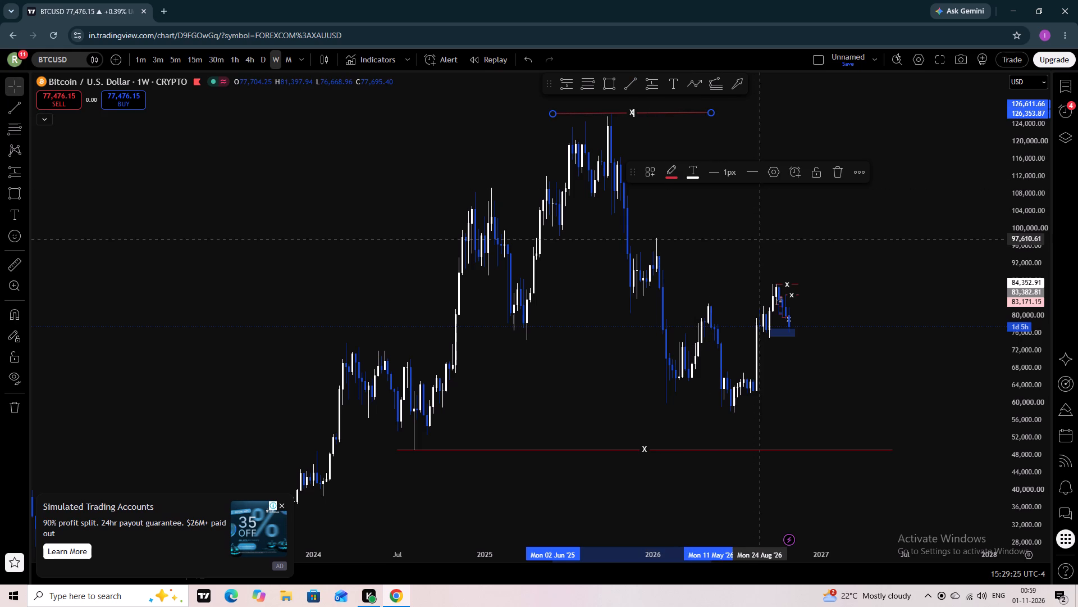
click(758, 239)
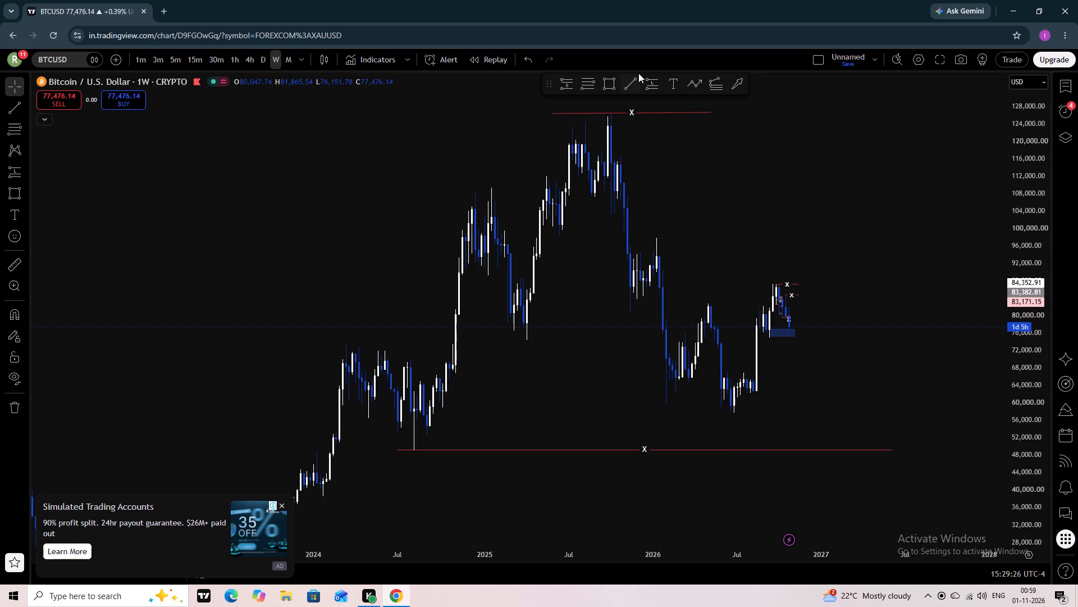
Draw a trend line under the mid-2026 low at about 57,900, from 13 April 2026 to 26 April 2027, and label it X.
click(638, 73)
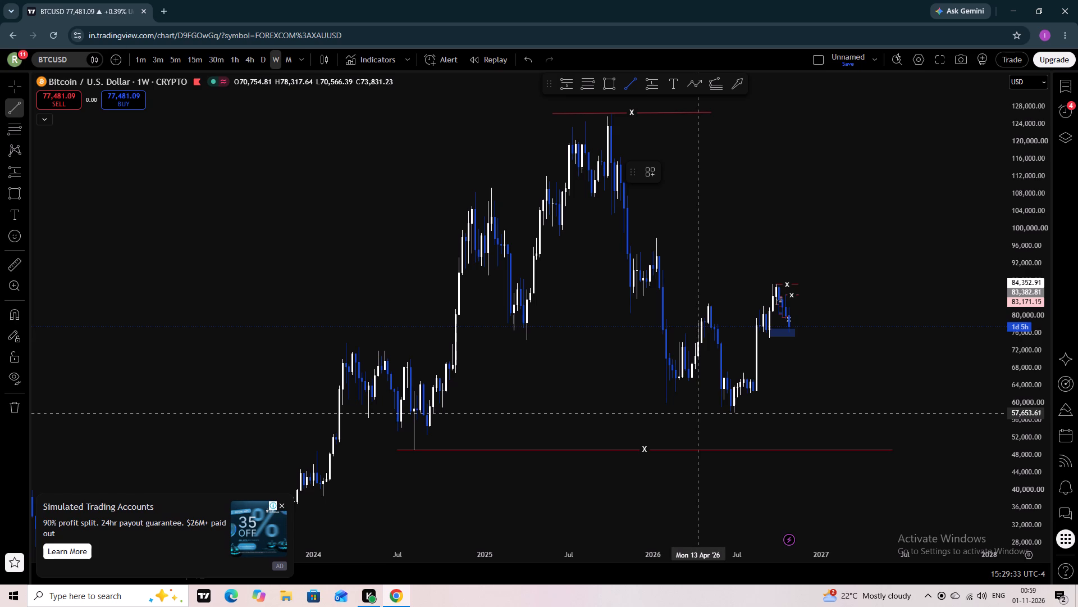
click(698, 412)
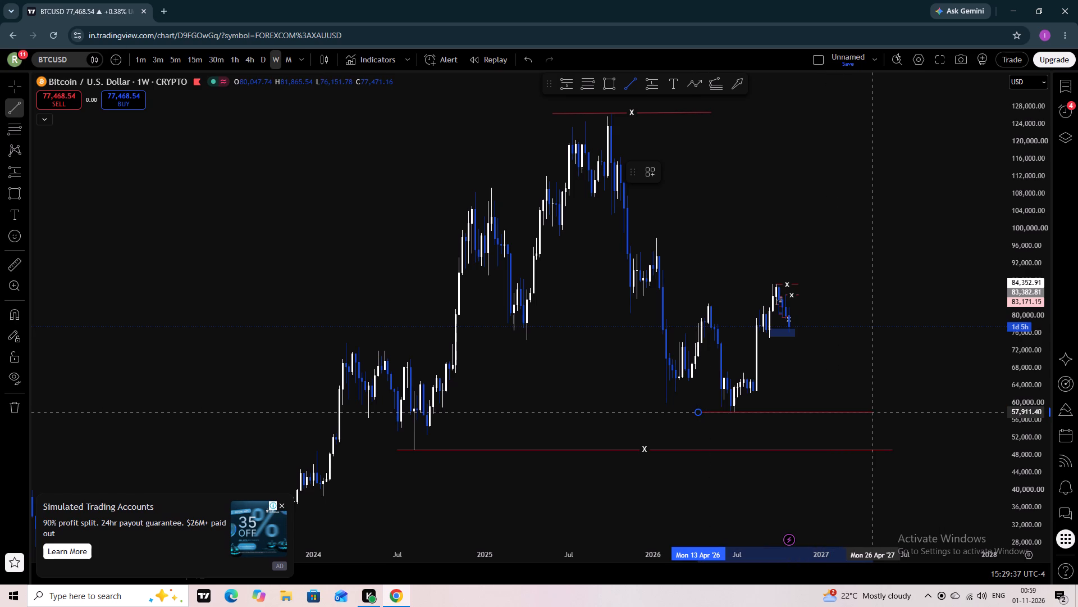
click(871, 412)
click(783, 414)
double_click(785, 414)
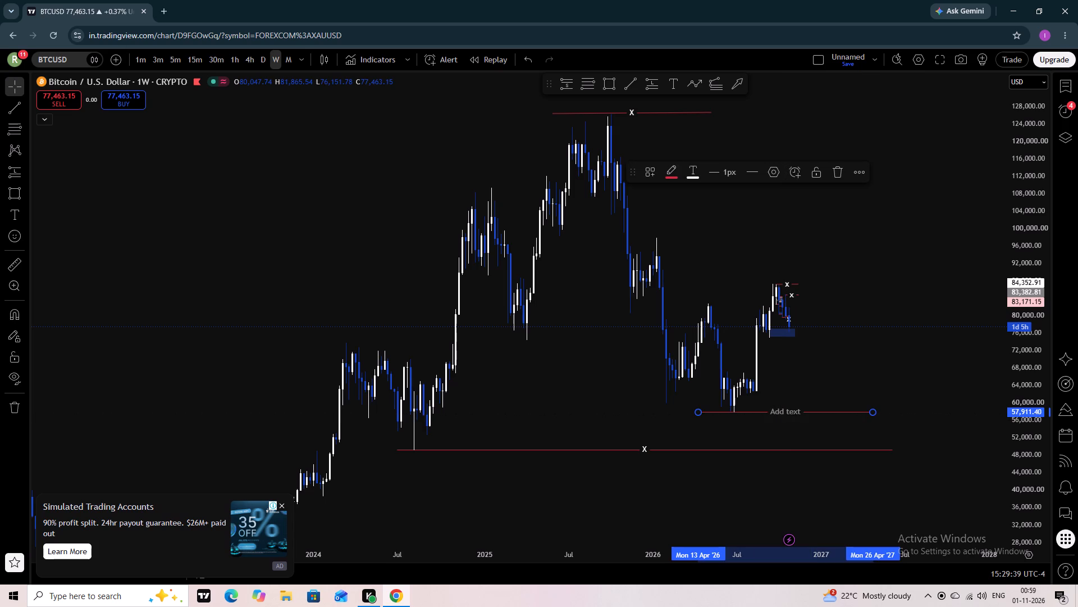
key(x)
click(833, 386)
Delete the two short X-labelled lines near 84,500 and 87,200 above the recent BTCUSD candles.
scroll(900, 375, up, 1)
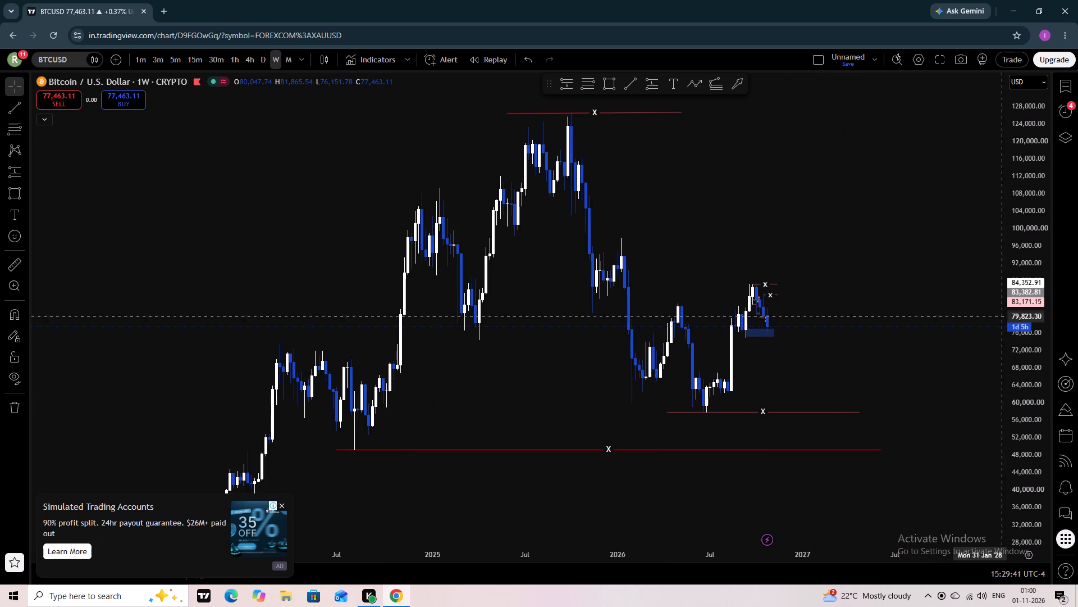
scroll(1015, 267, down, 3)
scroll(1015, 267, up, 1)
scroll(1015, 267, down, 1)
scroll(1015, 267, up, 1)
scroll(911, 385, up, 3)
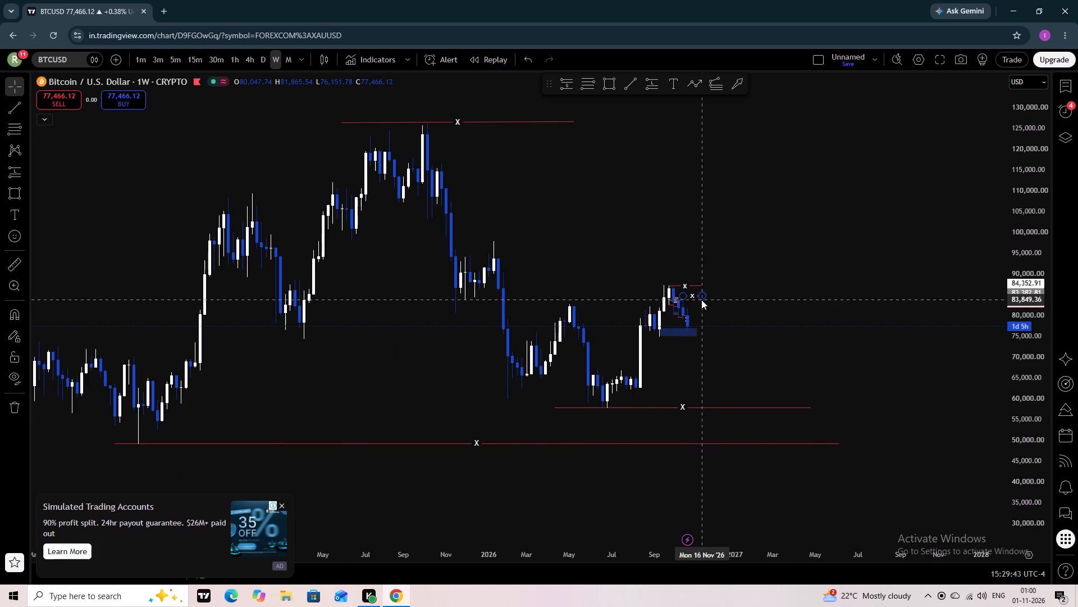
click(701, 300)
click(842, 175)
click(687, 287)
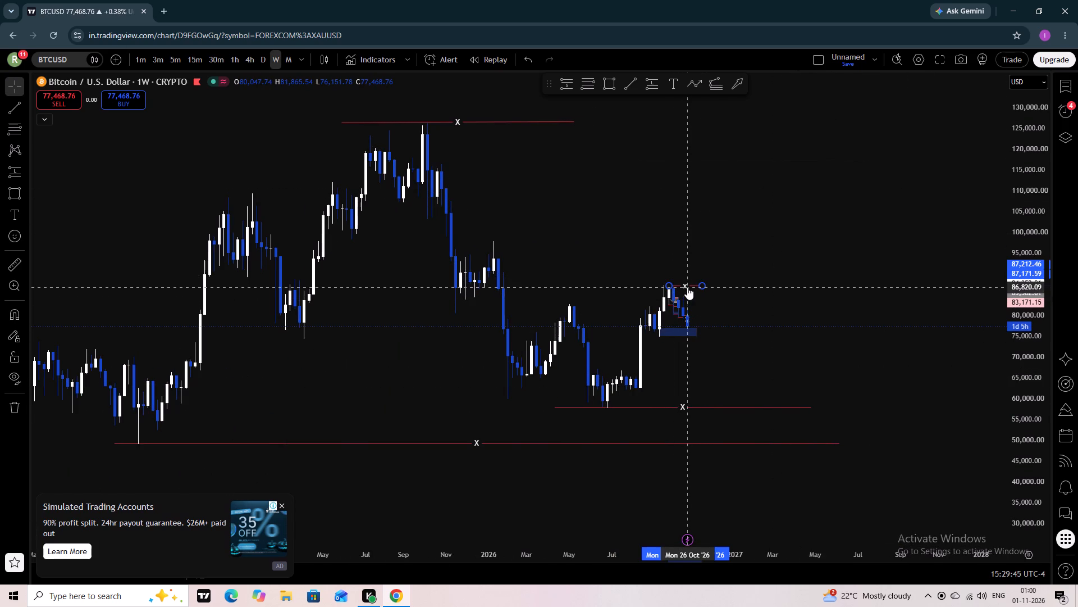
click(831, 174)
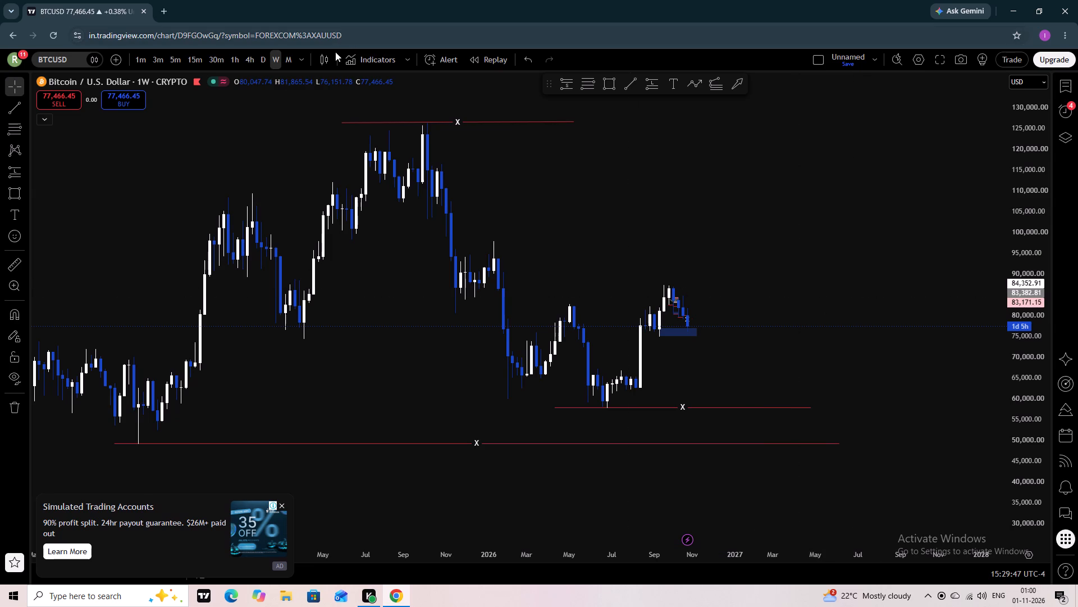
Switch BTCUSD to the daily timeframe and examine its 2026 swing highs and lows around the blue zone.
click(263, 53)
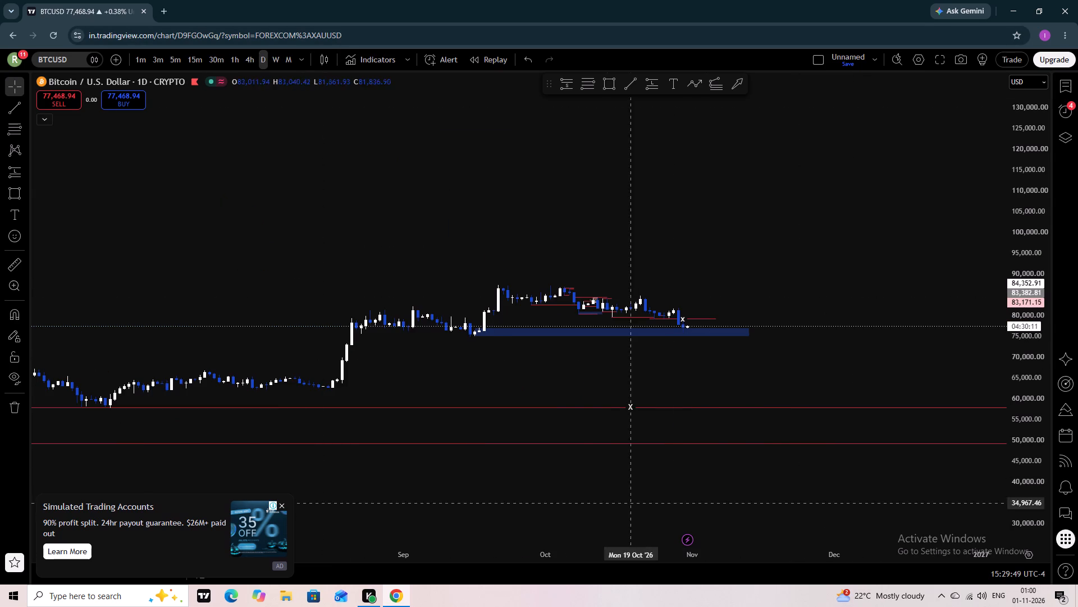
click(571, 523)
scroll(667, 463, down, 4)
scroll(667, 463, up, 1)
scroll(667, 463, down, 1)
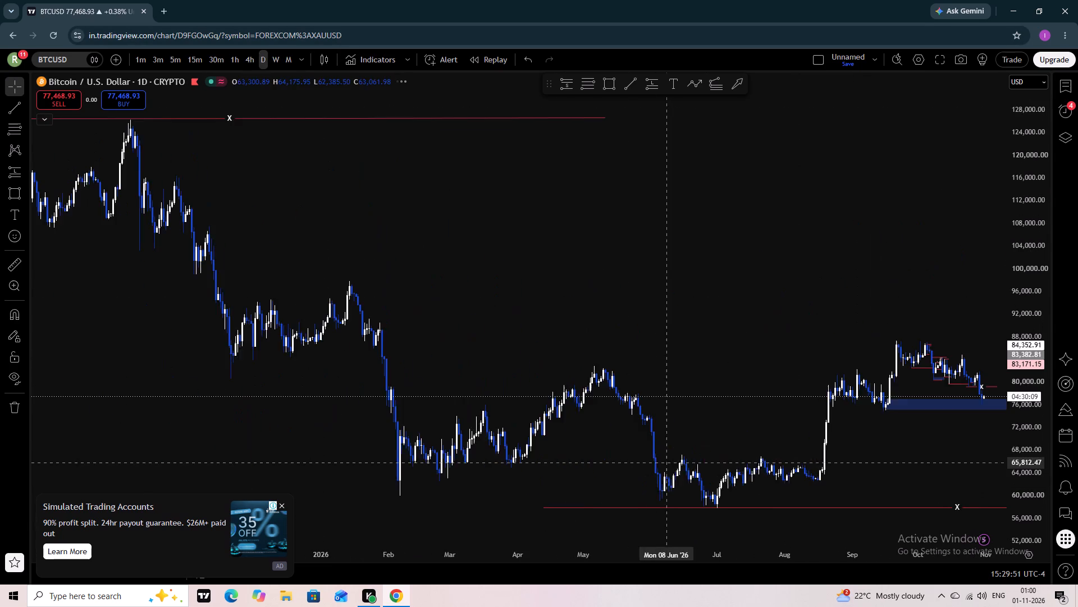
scroll(683, 456, down, 1)
scroll(683, 456, up, 1)
scroll(689, 454, down, 1)
scroll(1036, 341, up, 2)
drag(1036, 340, 1028, 157)
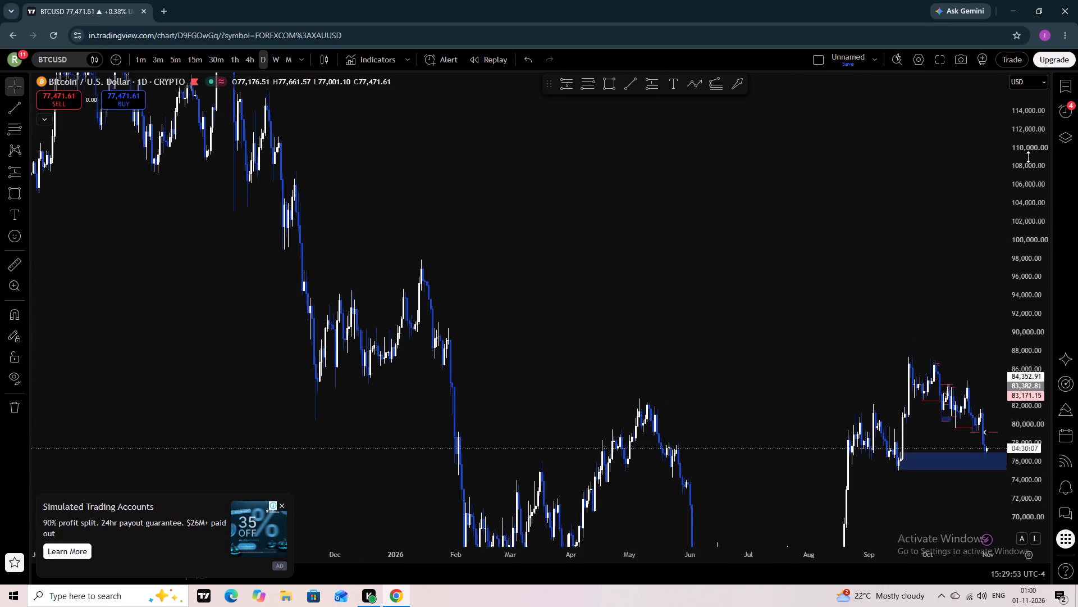
drag(1028, 157, 1028, 156)
drag(974, 387, 867, 187)
drag(884, 366, 803, 364)
scroll(787, 370, up, 1)
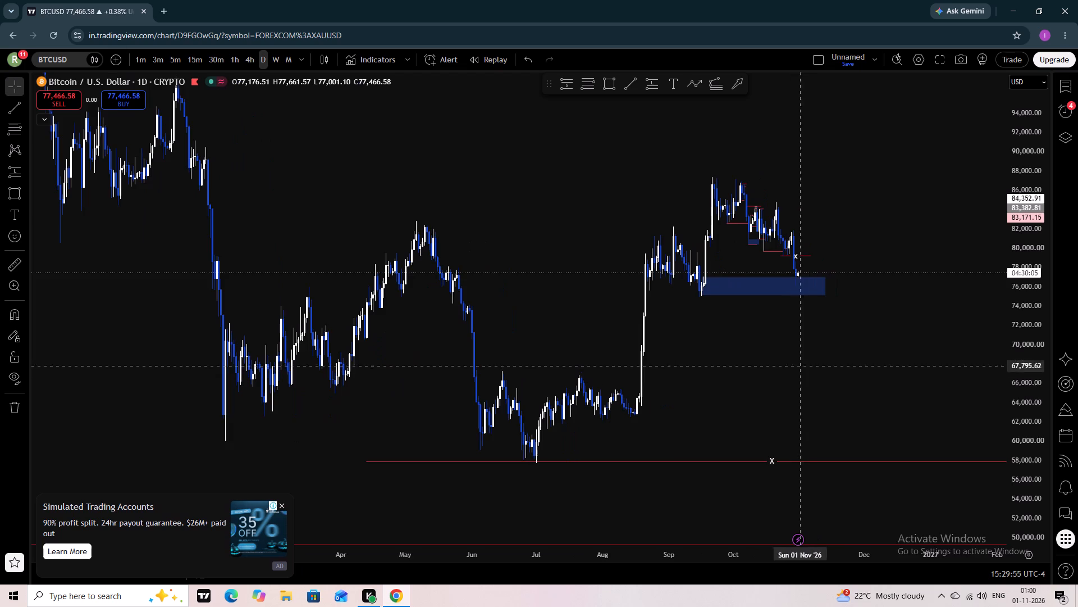
drag(818, 361, 684, 425)
drag(645, 443, 650, 442)
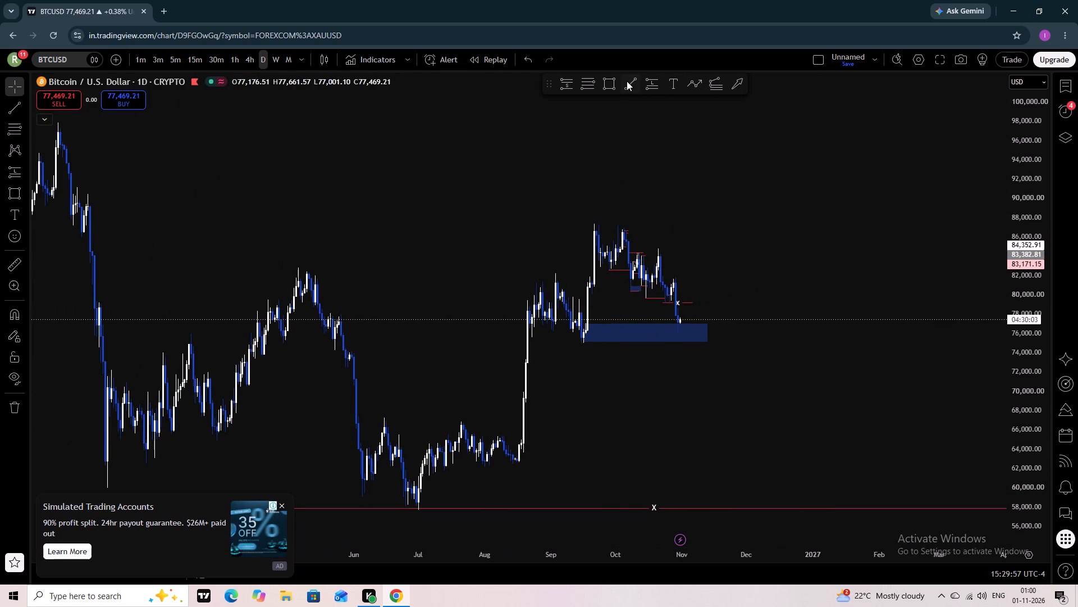
Draw a trend line from the May 2026 high at about 82,800 across to the late-September 2026 rally.
click(627, 81)
click(269, 268)
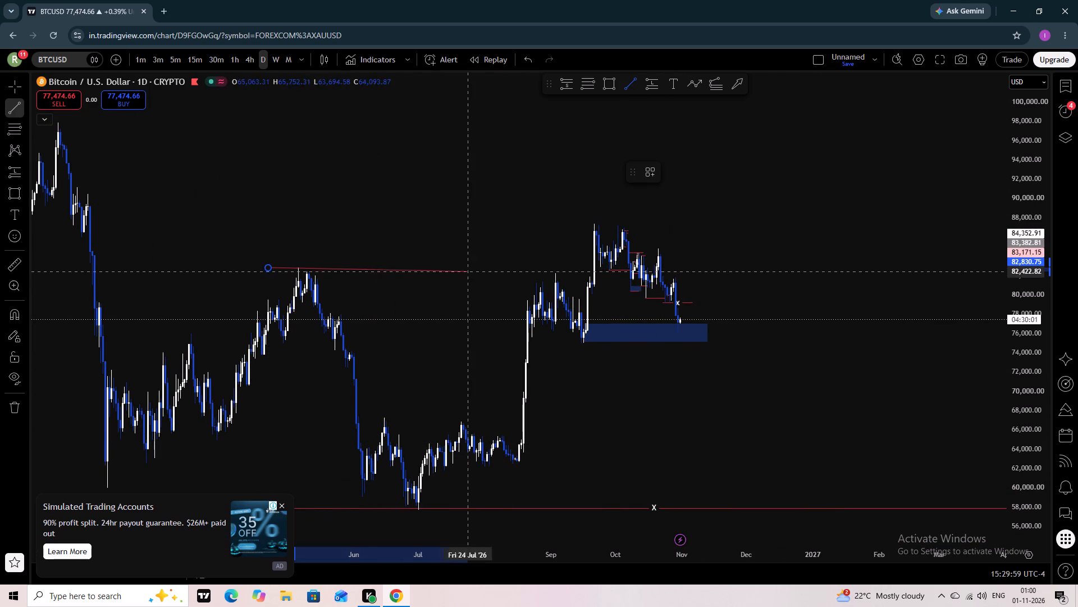
click(595, 267)
click(573, 306)
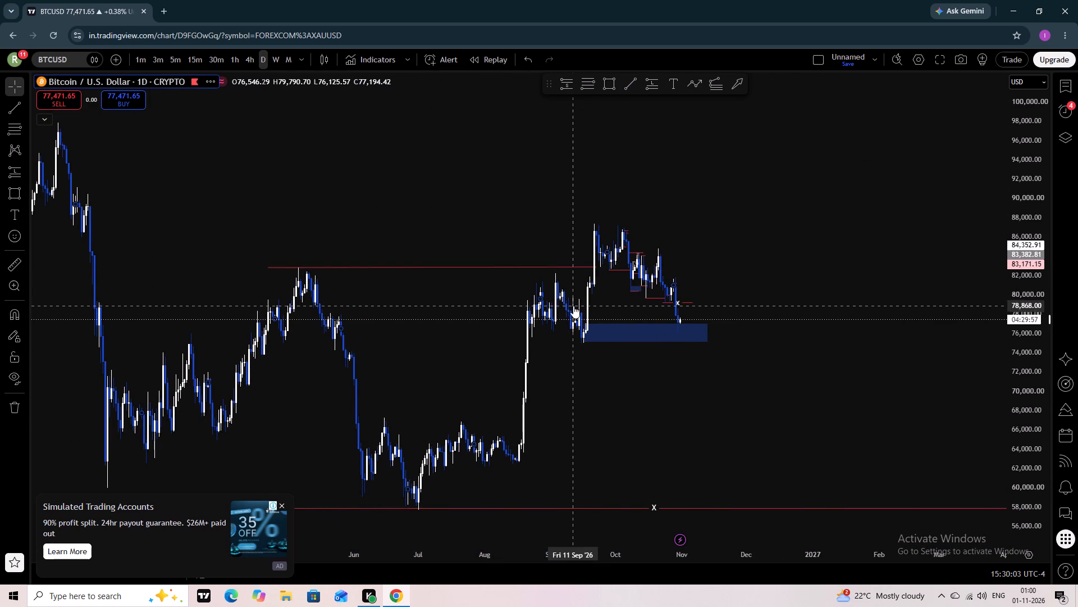
Examine the daily BTCUSD structure between the new line at about 82,800 and the X lines near 58,000 and 49,000.
scroll(588, 415, down, 2)
scroll(588, 415, up, 1)
drag(643, 406, 650, 410)
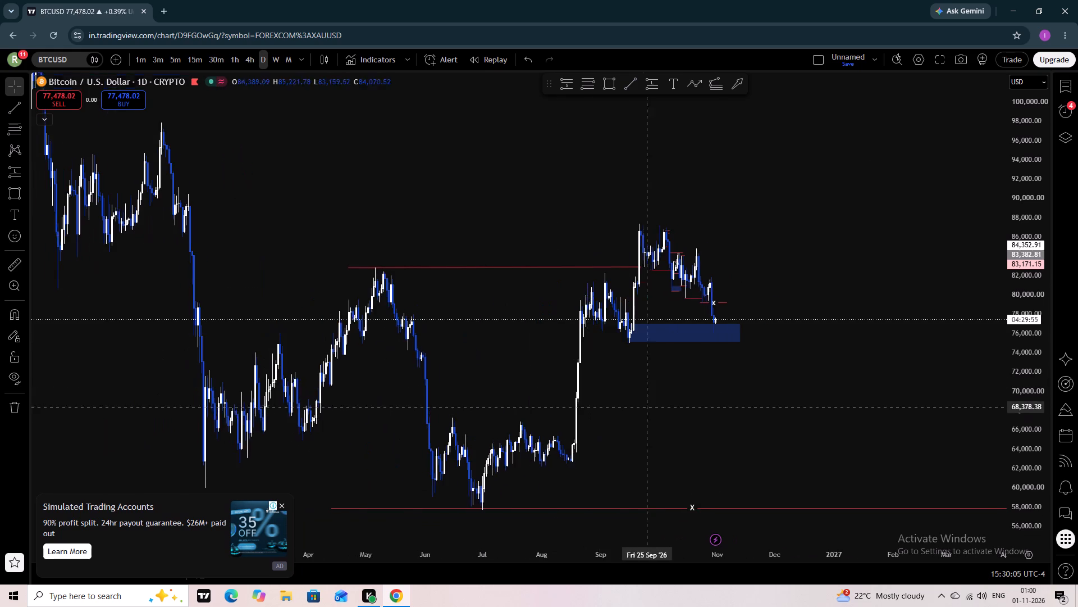
drag(650, 410, 730, 430)
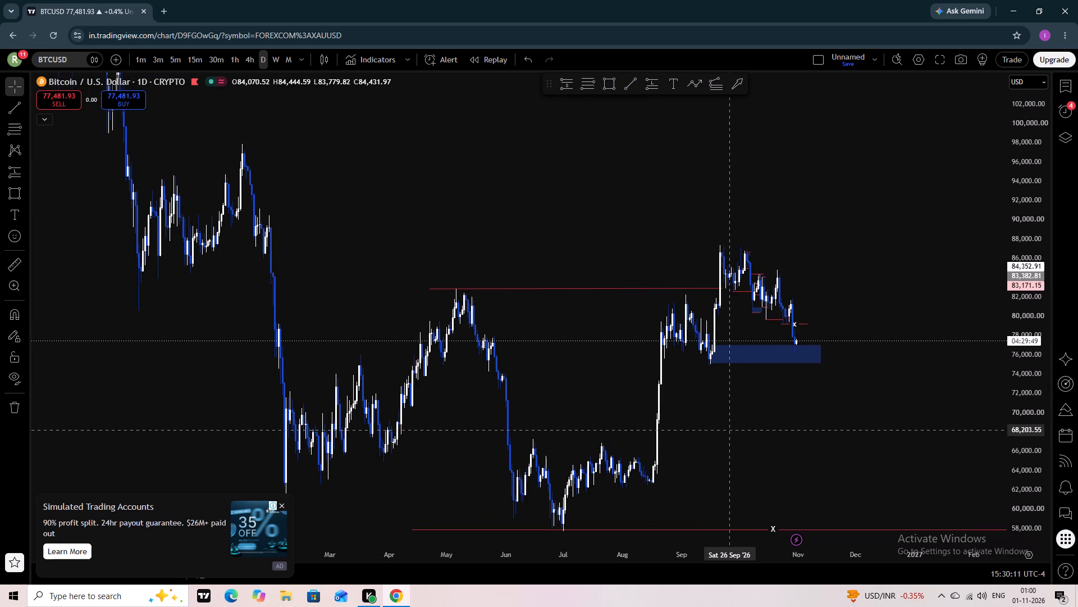
scroll(758, 465, up, 2)
drag(717, 472, 763, 335)
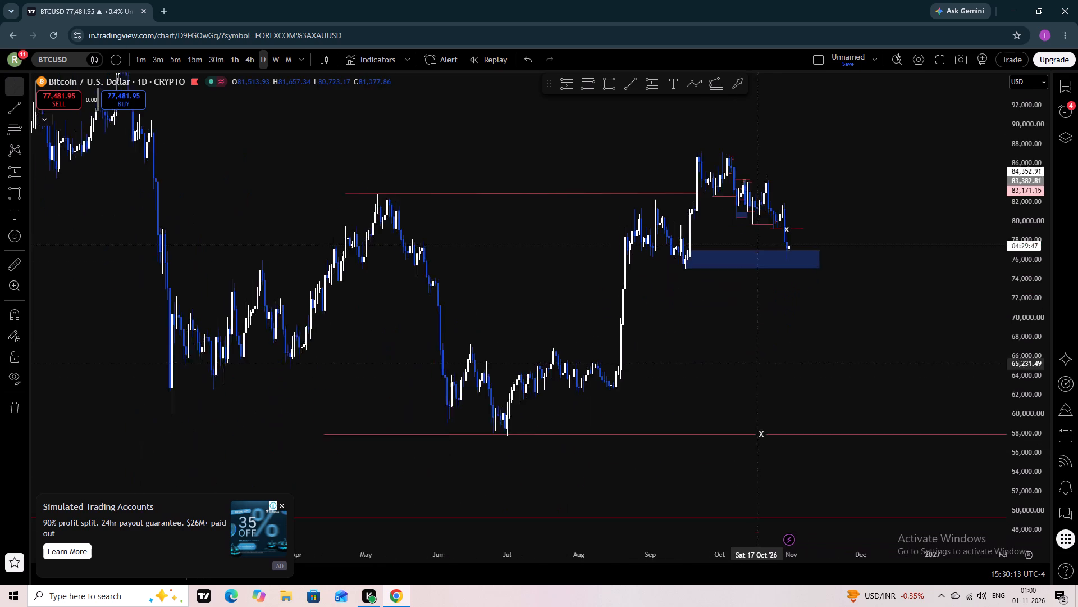
drag(763, 335, 771, 316)
drag(929, 310, 858, 355)
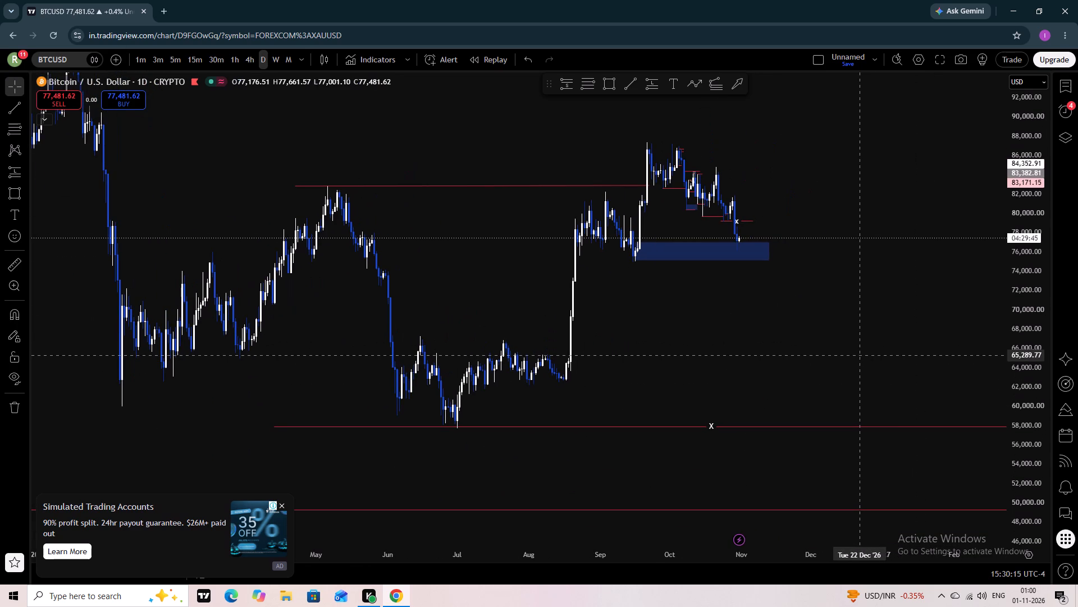
click(629, 425)
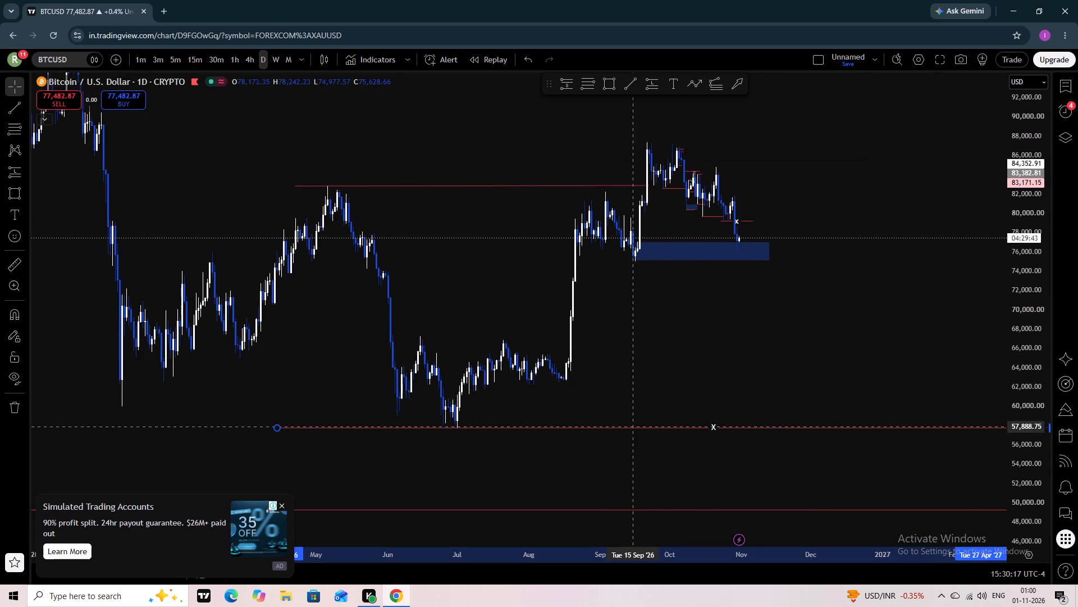
click(668, 406)
scroll(685, 438, down, 2)
scroll(685, 438, up, 2)
scroll(685, 438, down, 2)
drag(708, 466, 692, 347)
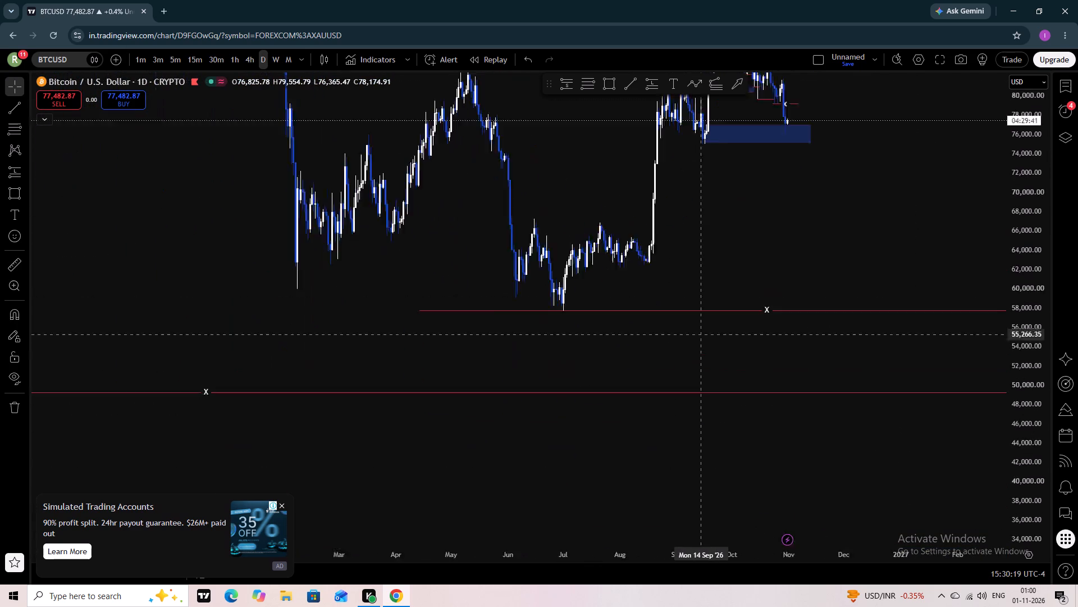
drag(692, 347, 642, 481)
scroll(753, 395, up, 2)
drag(753, 384, 785, 500)
scroll(1021, 282, up, 9)
scroll(938, 462, up, 1)
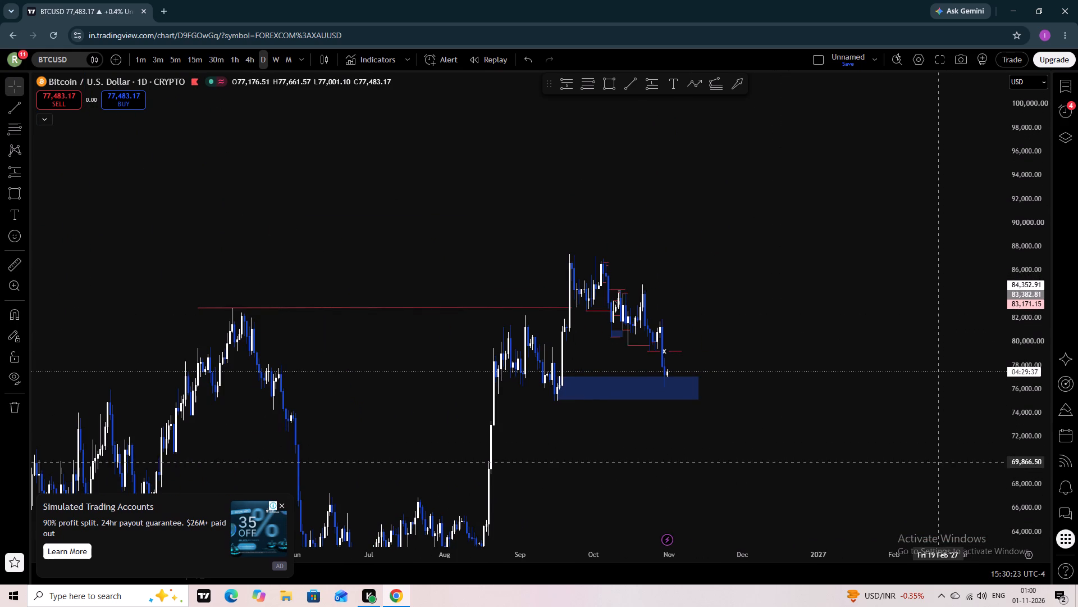
Draw a trend line above the September 2026 high at about 87,370, from 4 September to about 1 November 2026.
click(622, 101)
click(628, 93)
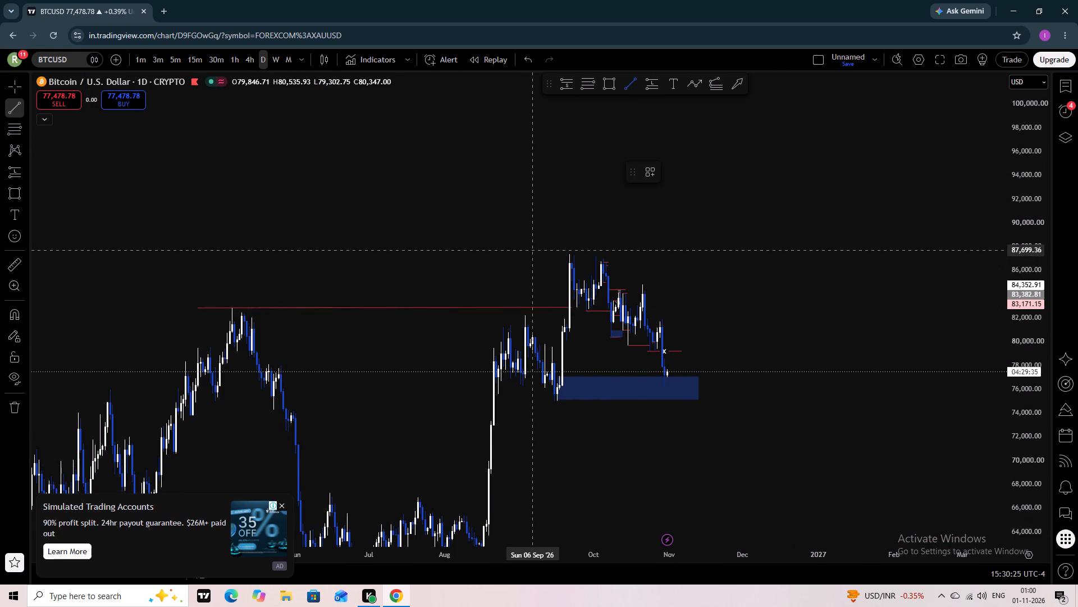
click(528, 254)
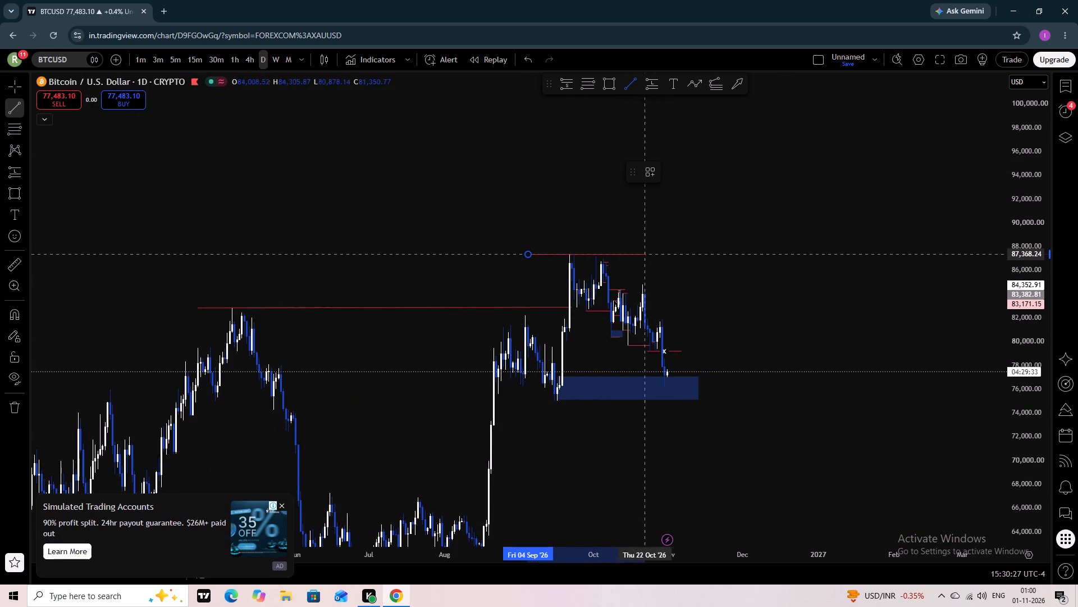
click(669, 253)
click(698, 298)
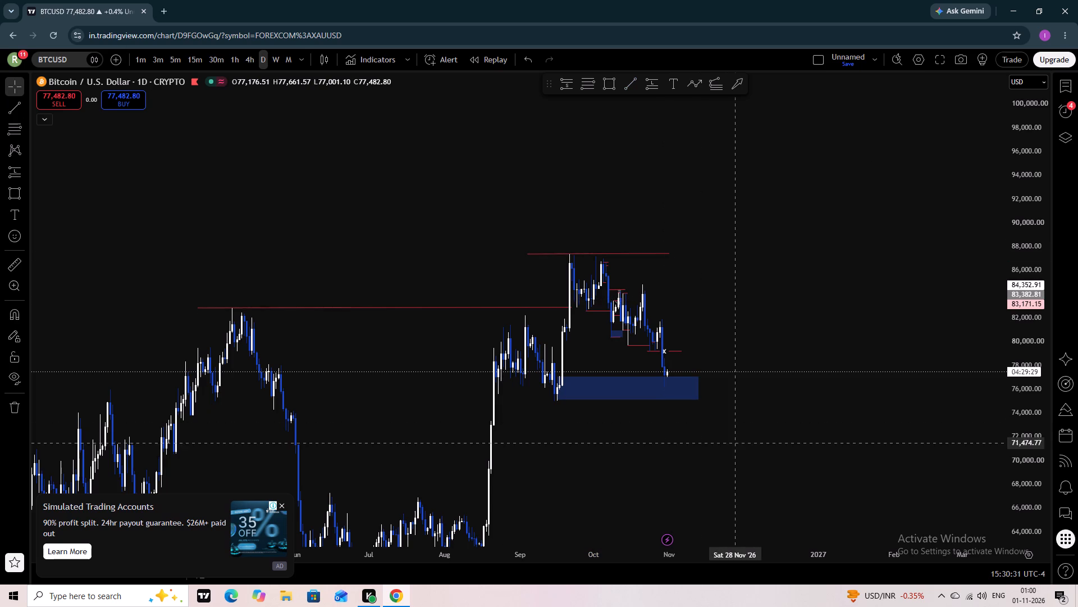
Delete the X-labelled line near 79,190 and the tiny line near 80,000 beside the latest daily candles.
scroll(736, 445, down, 1)
scroll(736, 445, up, 4)
drag(554, 465, 736, 450)
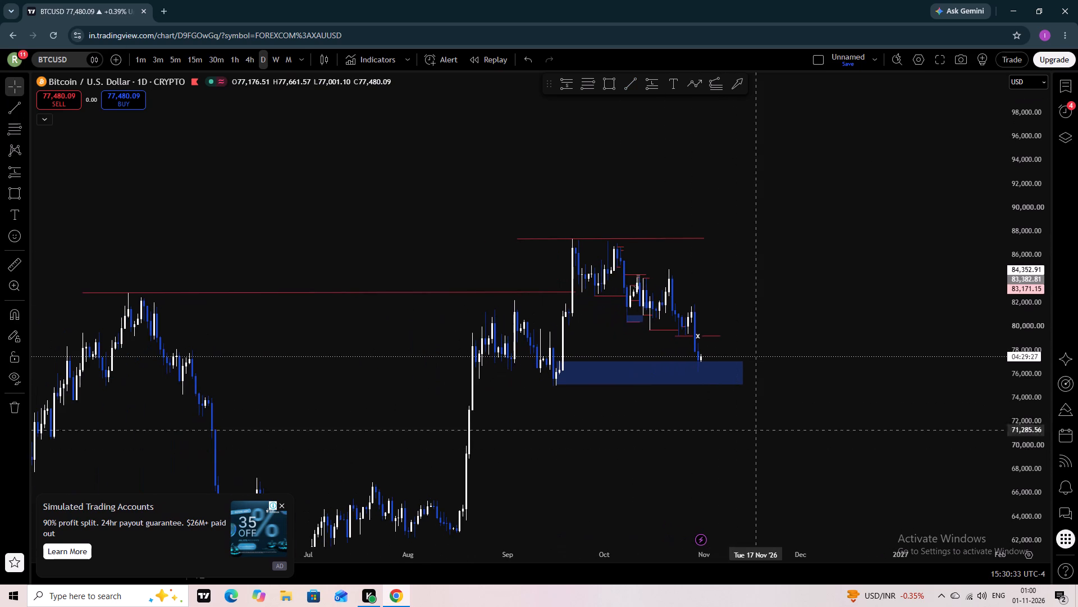
click(713, 336)
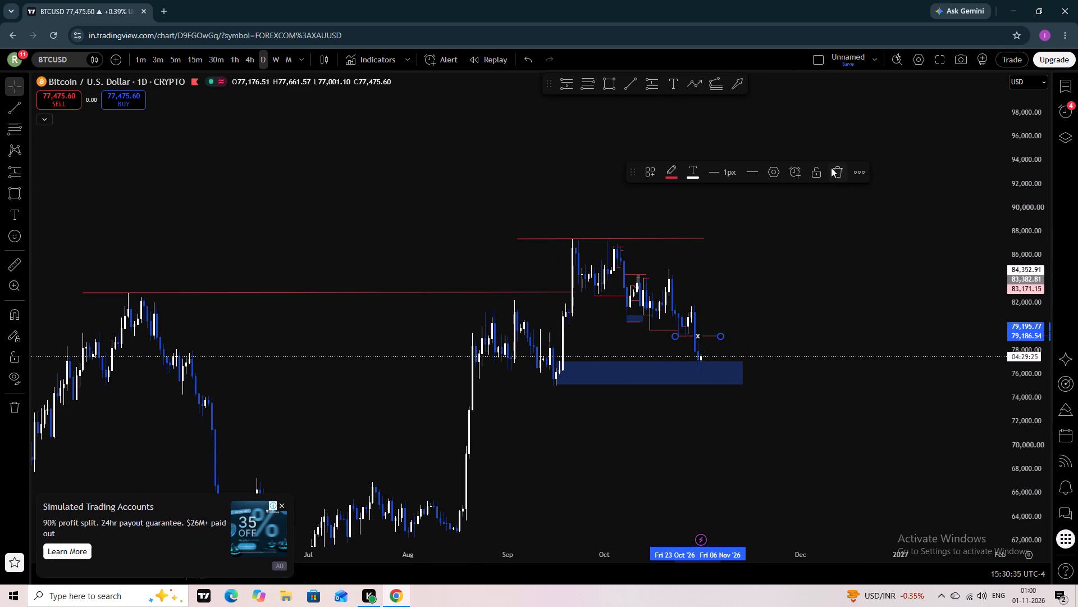
click(831, 167)
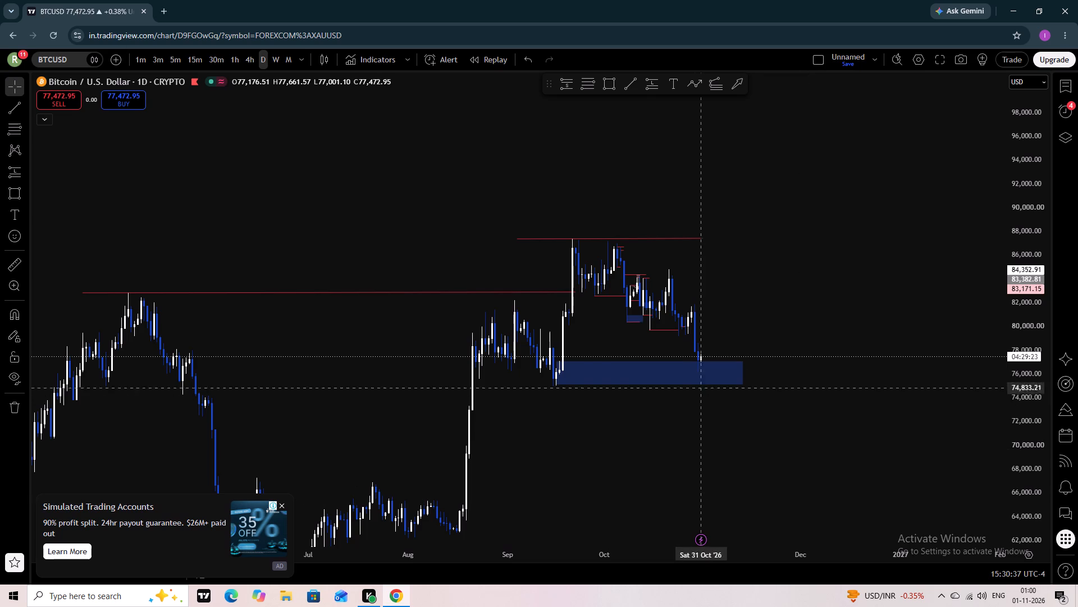
click(687, 324)
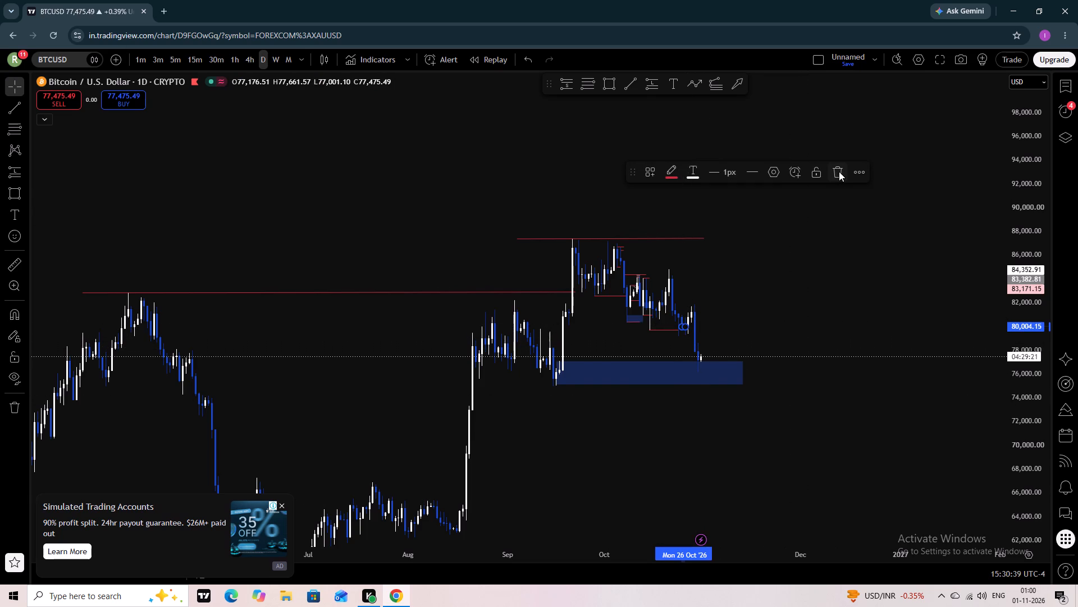
click(839, 171)
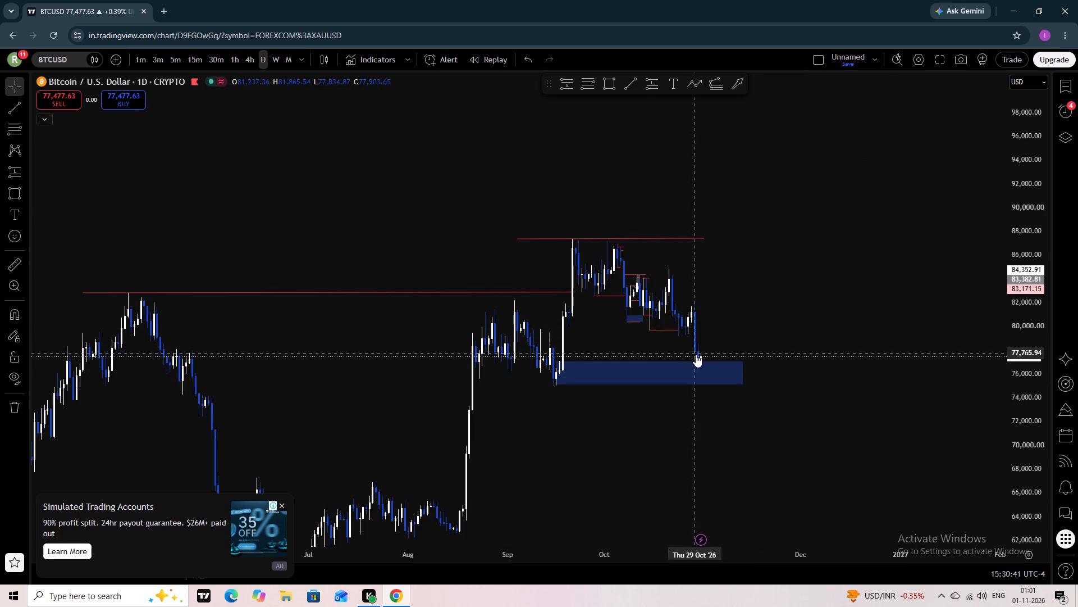
Delete the long position drawing with its entry at 83,382.81 in mid-October 2026.
click(640, 286)
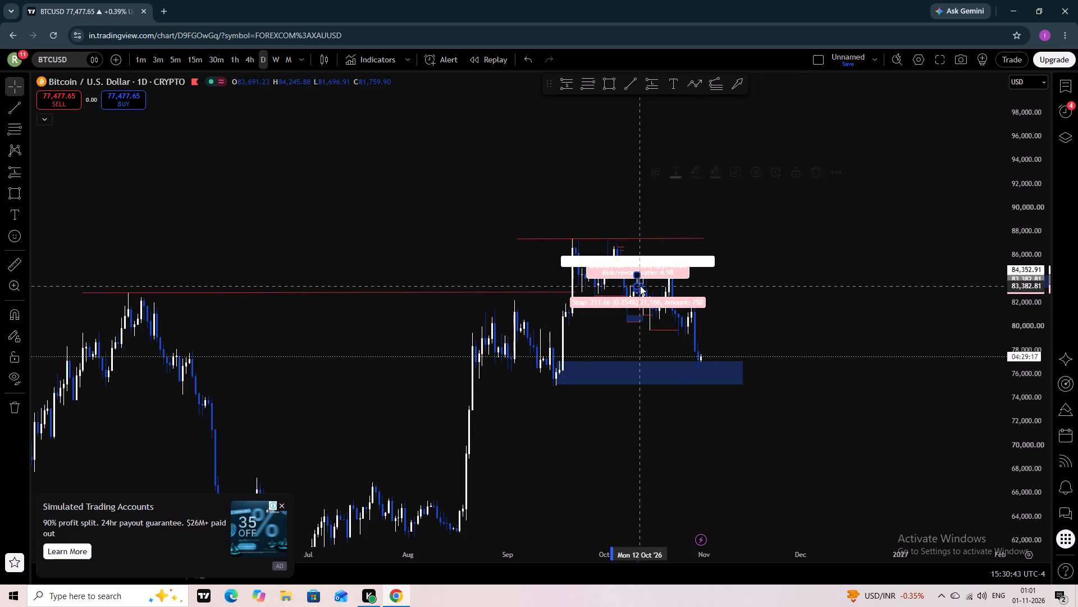
click(816, 176)
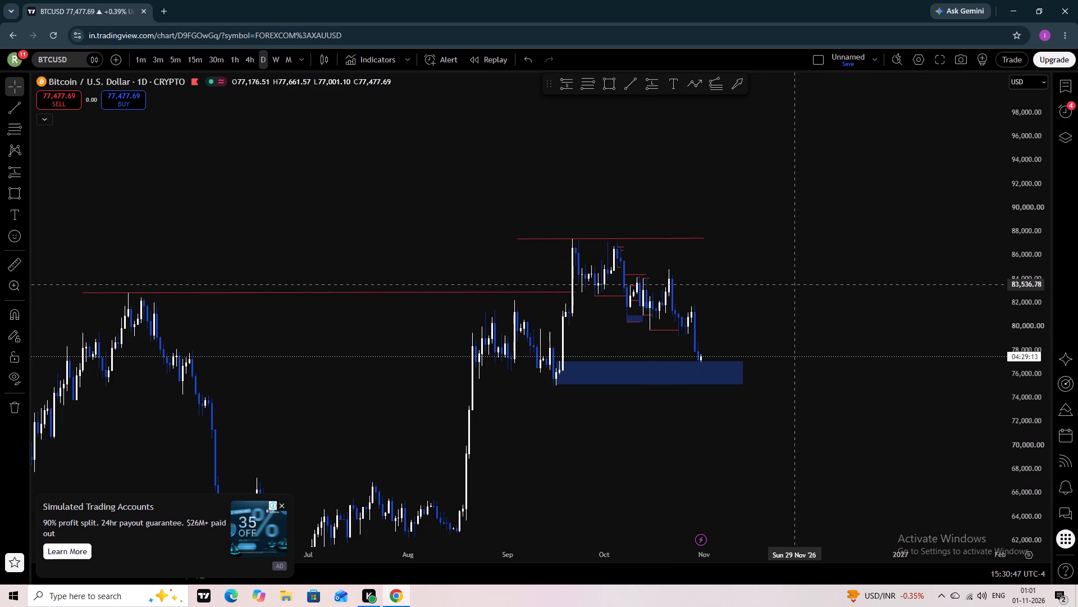
Draw a Fibonacci retracement from about 81,832 on 26 October 2026 down to about 76,249 on 17 November 2026.
scroll(876, 436, up, 1)
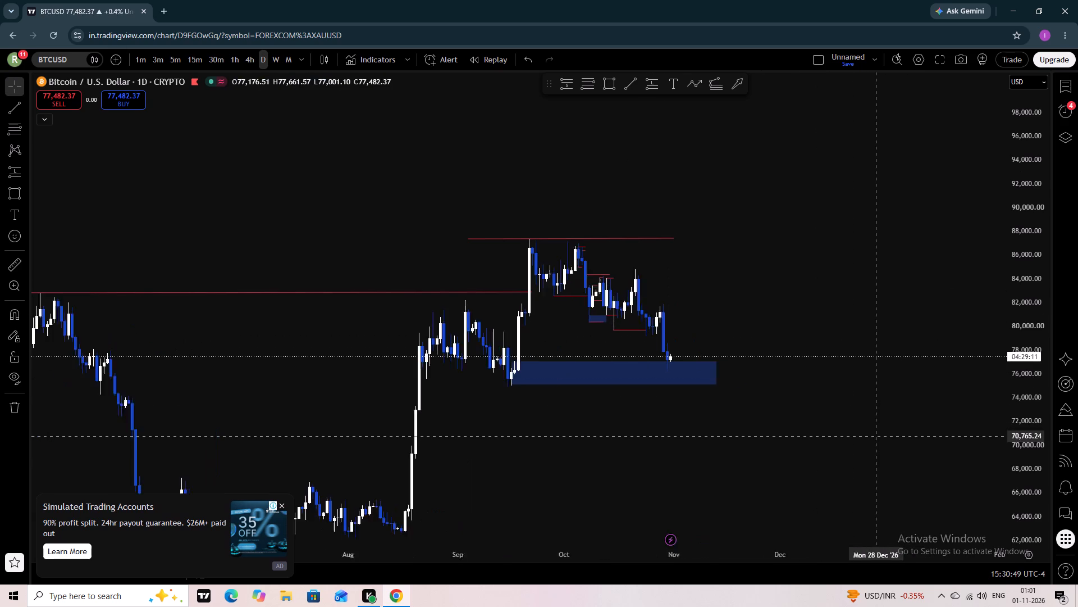
scroll(876, 436, up, 1)
drag(690, 452, 834, 454)
scroll(1047, 327, up, 3)
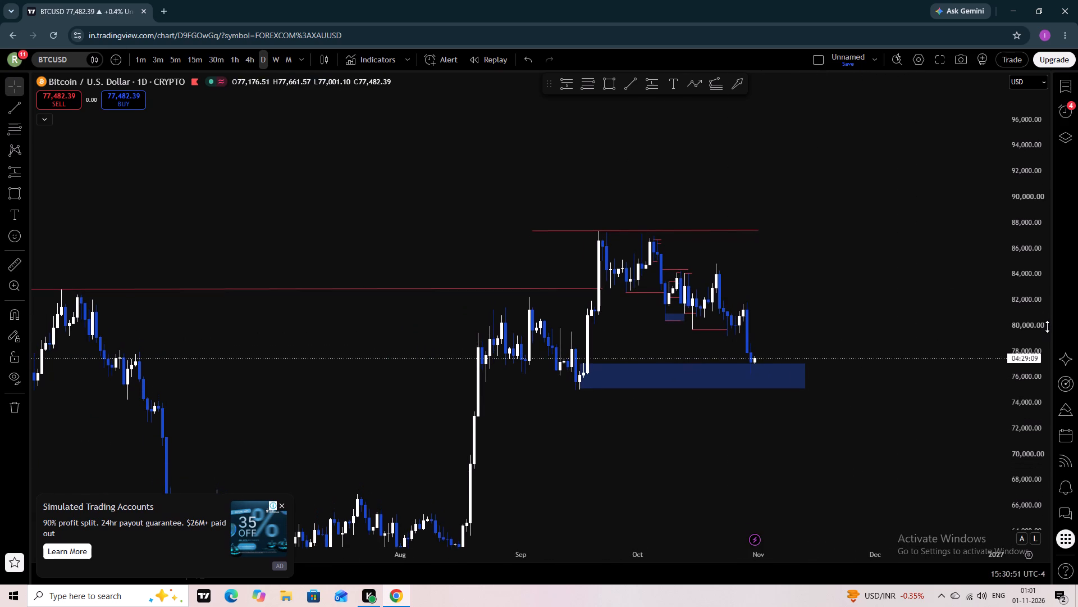
scroll(1047, 327, up, 4)
drag(905, 437, 907, 426)
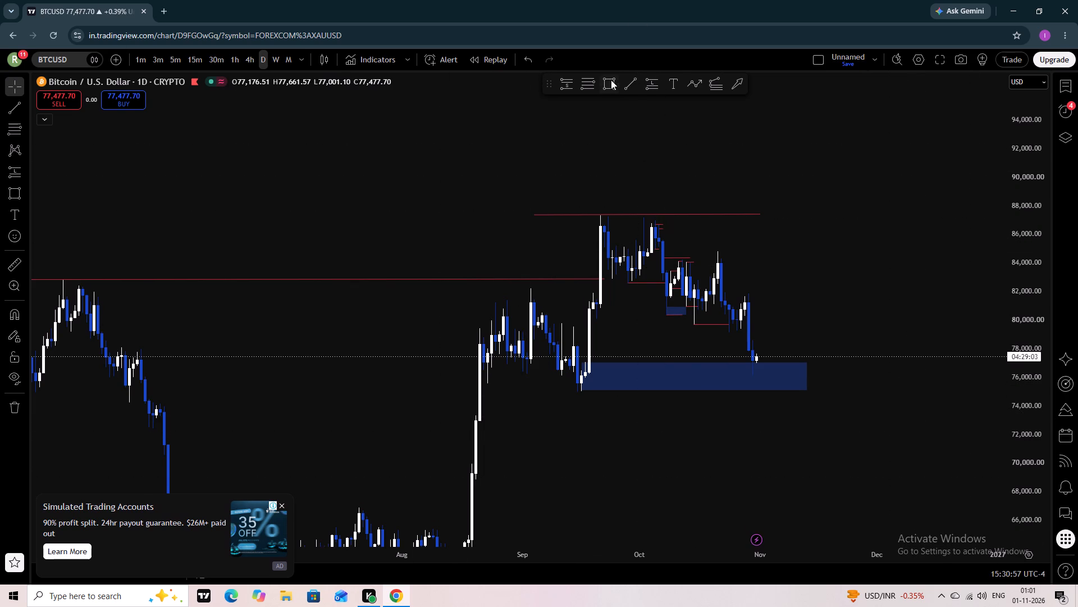
click(586, 84)
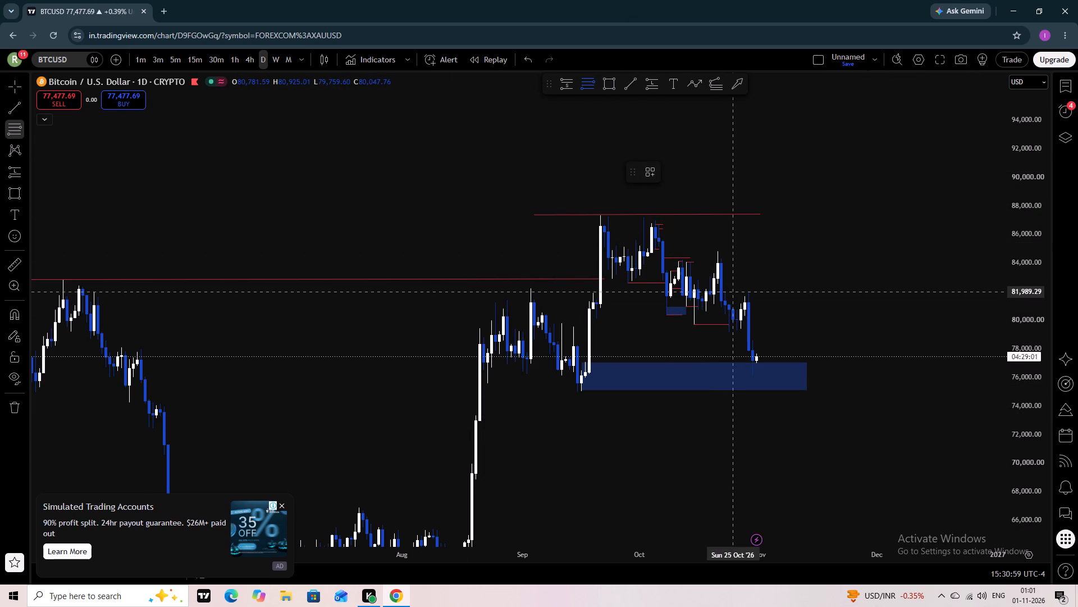
click(735, 294)
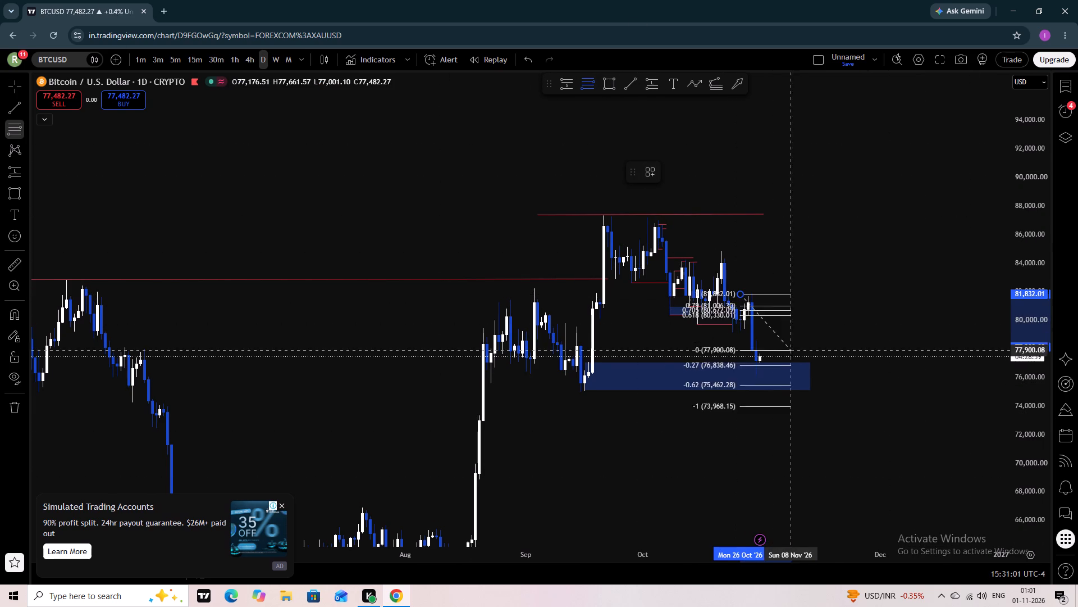
click(826, 374)
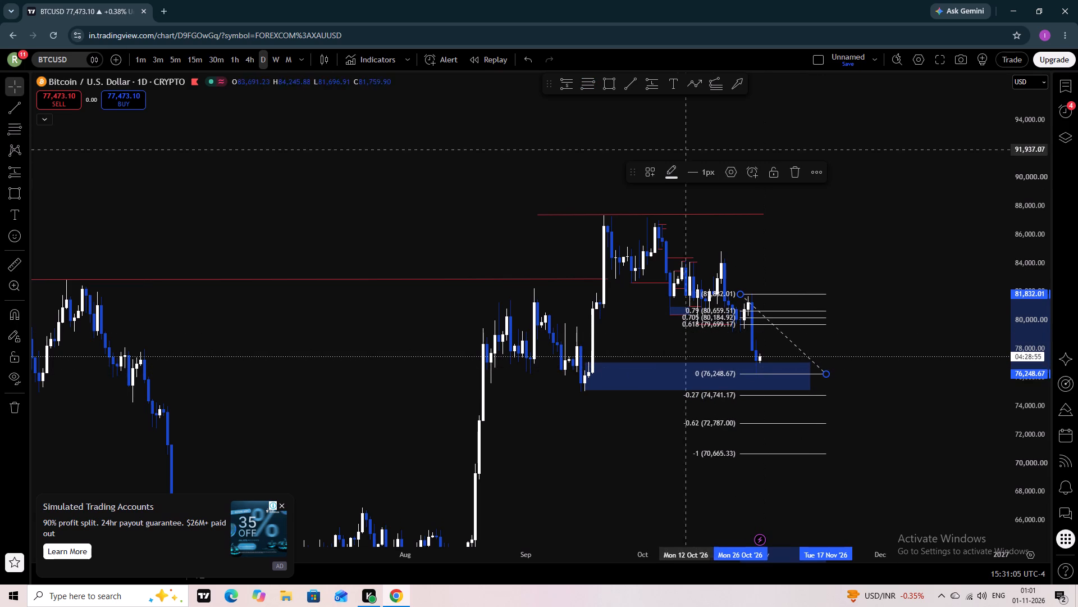
Draw a rectangle zone over the 0.618–0.79 retracement area, about 79,750 to 80,570, from late October to about 13 November 2026.
click(616, 87)
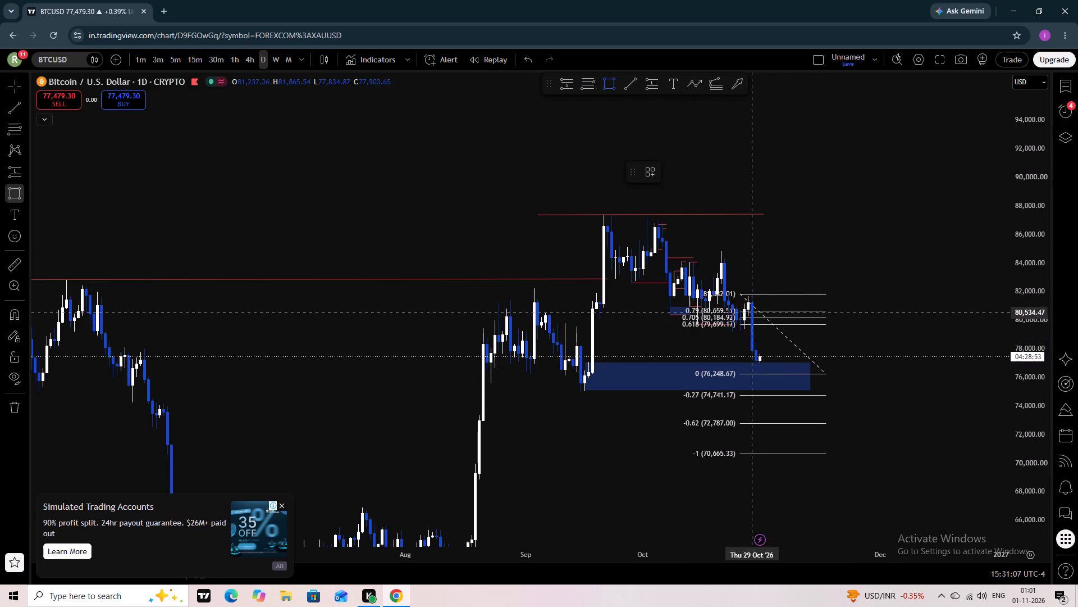
click(750, 312)
click(802, 324)
drag(803, 318, 810, 316)
Delete the Fibonacci retracement drawn over the latest daily drop, keeping the new zone.
click(829, 373)
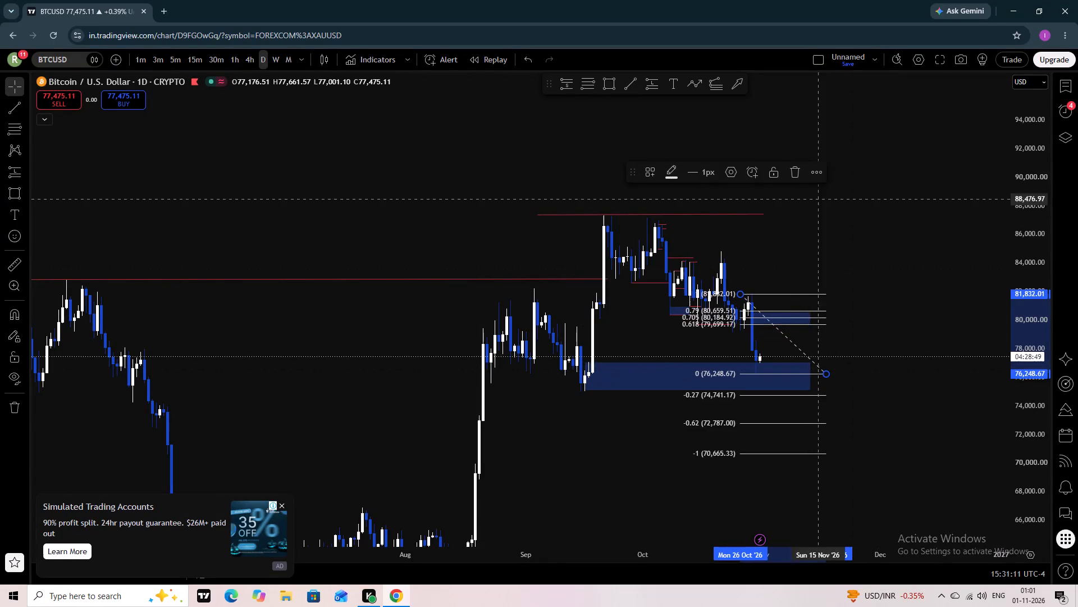
click(798, 179)
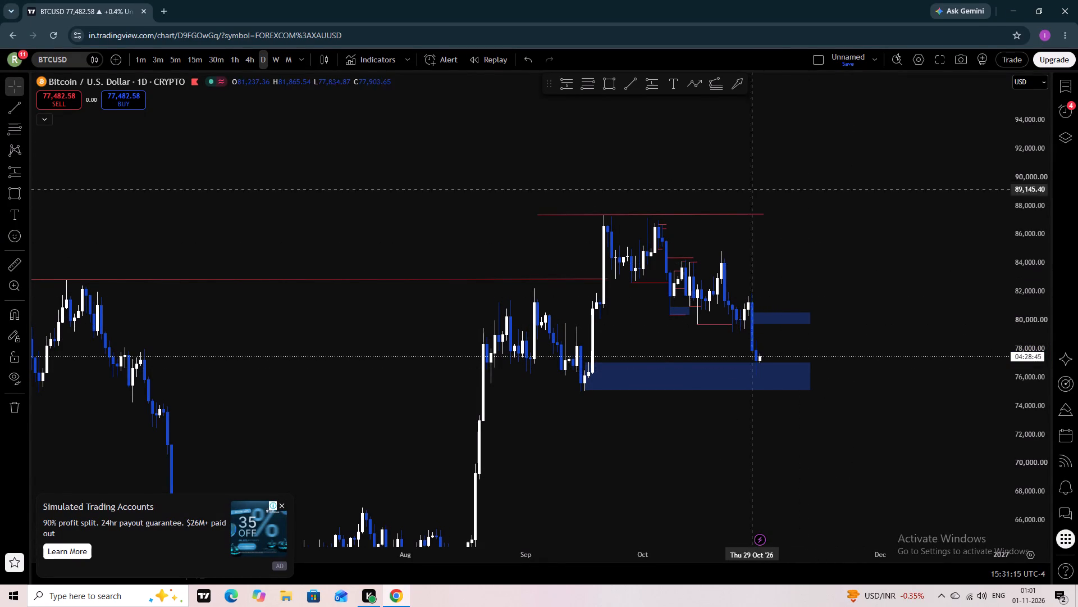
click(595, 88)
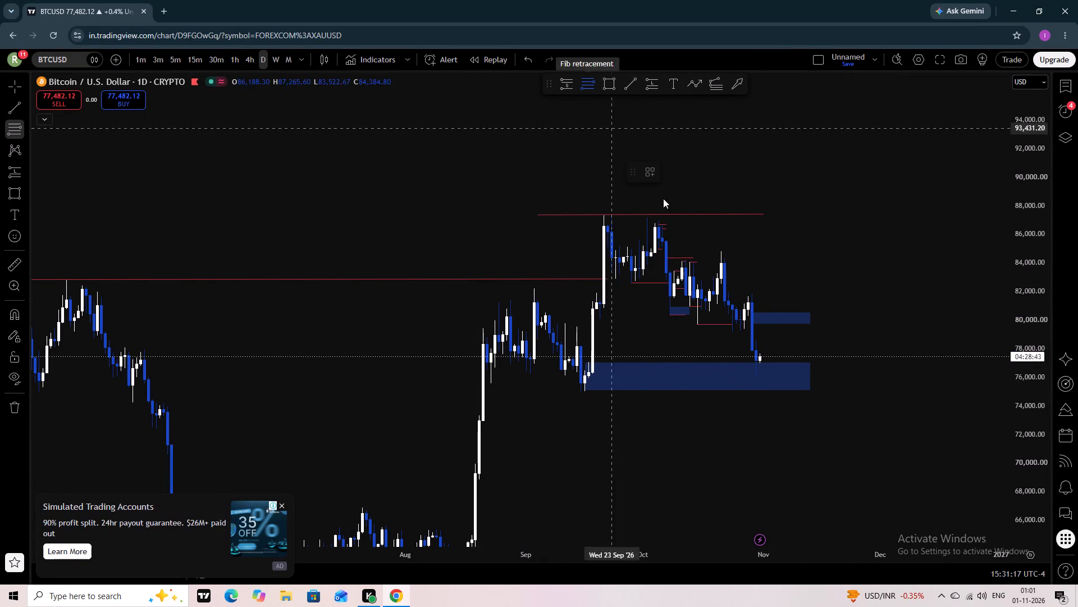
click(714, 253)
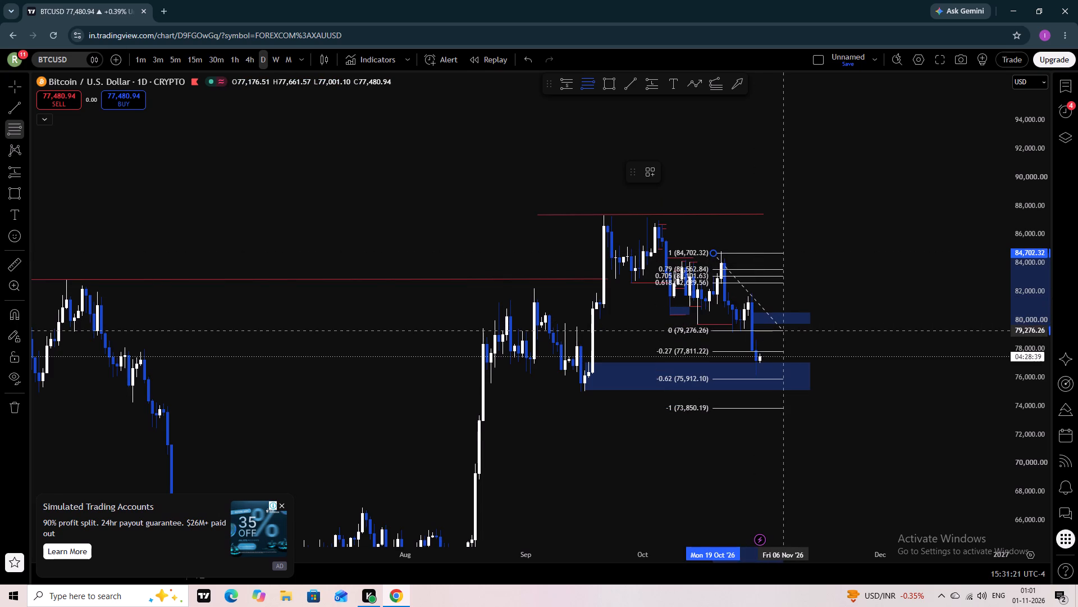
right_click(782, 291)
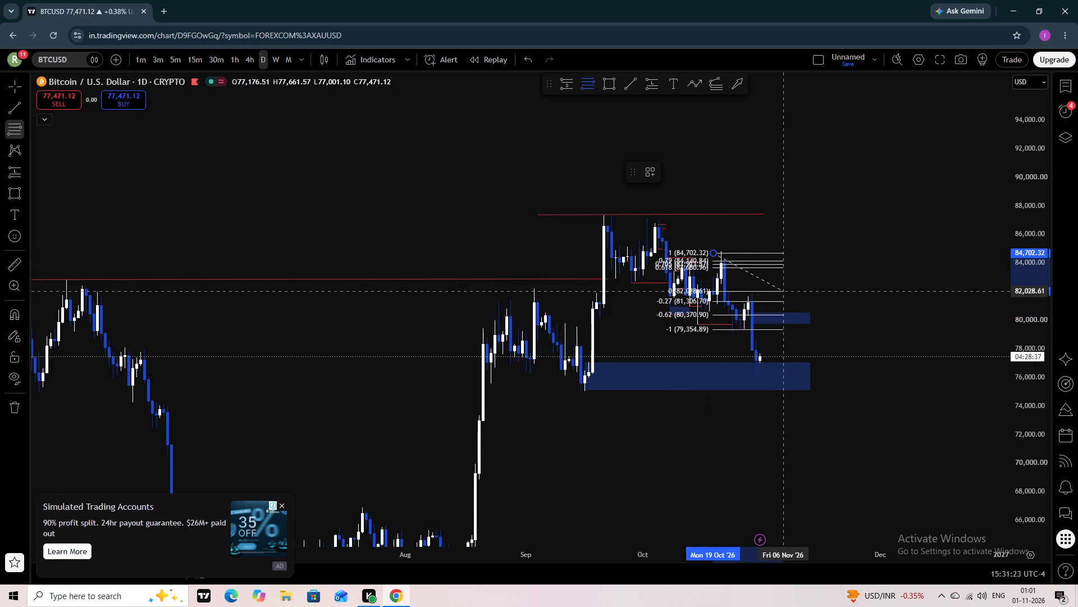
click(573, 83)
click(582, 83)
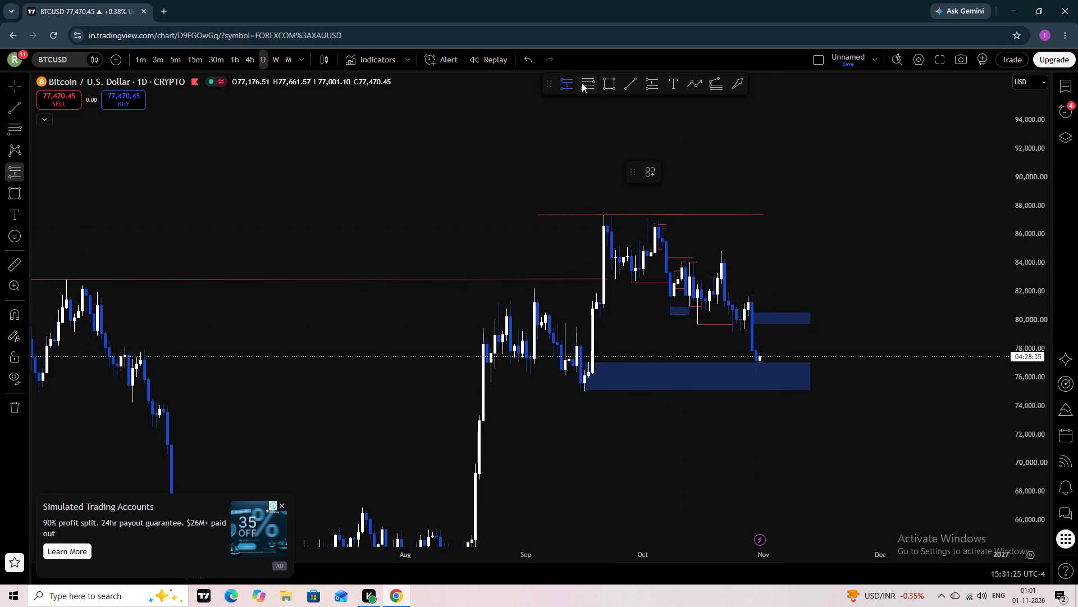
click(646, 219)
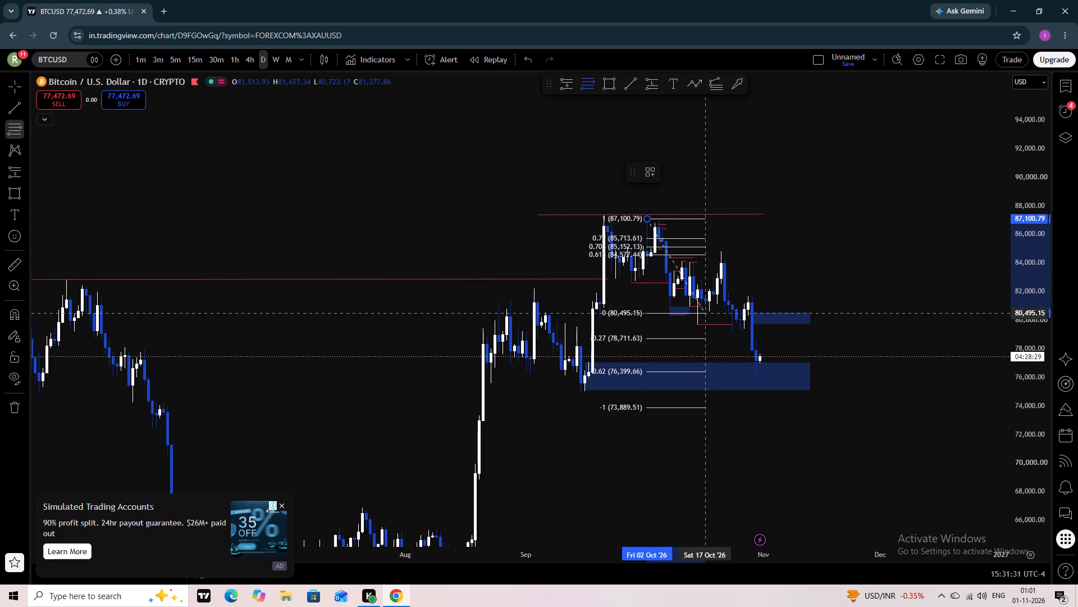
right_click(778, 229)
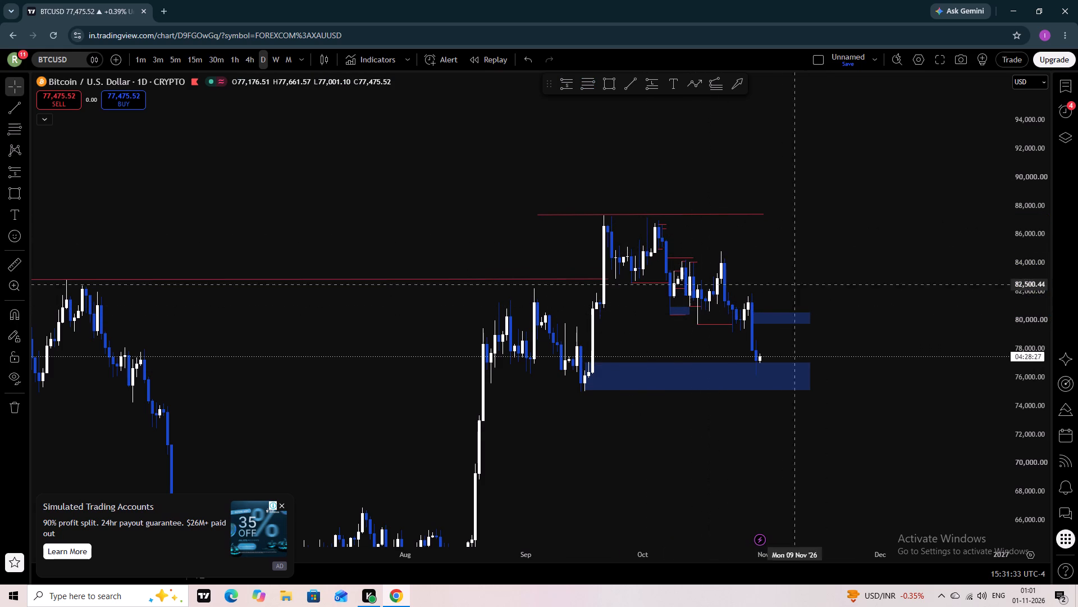
Switch the BTCUSD chart to the 4-hour timeframe.
click(244, 60)
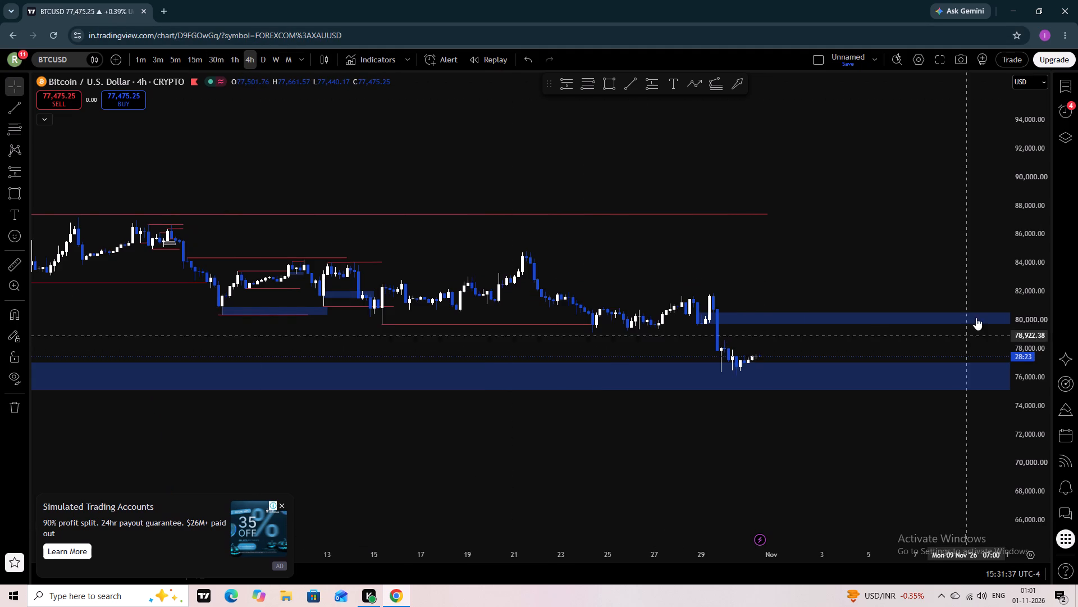
Examine the 4-hour BTCUSD structure and existing drawings from the September high to the latest candles.
scroll(1011, 295, down, 4)
scroll(975, 315, up, 1)
scroll(915, 363, down, 3)
scroll(657, 432, up, 2)
scroll(657, 432, down, 1)
scroll(656, 433, up, 1)
scroll(656, 433, down, 1)
scroll(656, 433, up, 1)
scroll(656, 433, down, 1)
scroll(656, 433, up, 1)
scroll(656, 433, down, 3)
scroll(656, 433, up, 1)
scroll(656, 433, down, 1)
scroll(656, 433, up, 1)
scroll(656, 433, down, 6)
scroll(656, 433, up, 1)
scroll(657, 433, down, 2)
drag(1026, 328, 1044, 216)
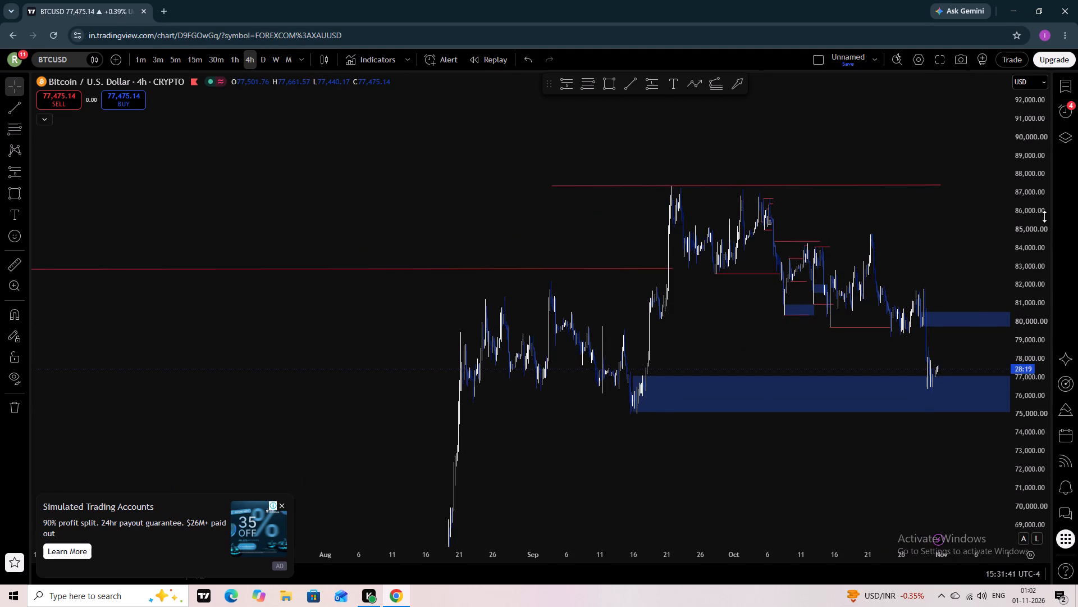
drag(1033, 352, 1033, 196)
scroll(827, 379, up, 1)
scroll(827, 379, down, 1)
scroll(827, 379, up, 1)
scroll(827, 379, down, 1)
scroll(827, 379, up, 4)
scroll(827, 379, down, 1)
scroll(827, 379, up, 1)
scroll(827, 379, down, 1)
scroll(827, 379, up, 2)
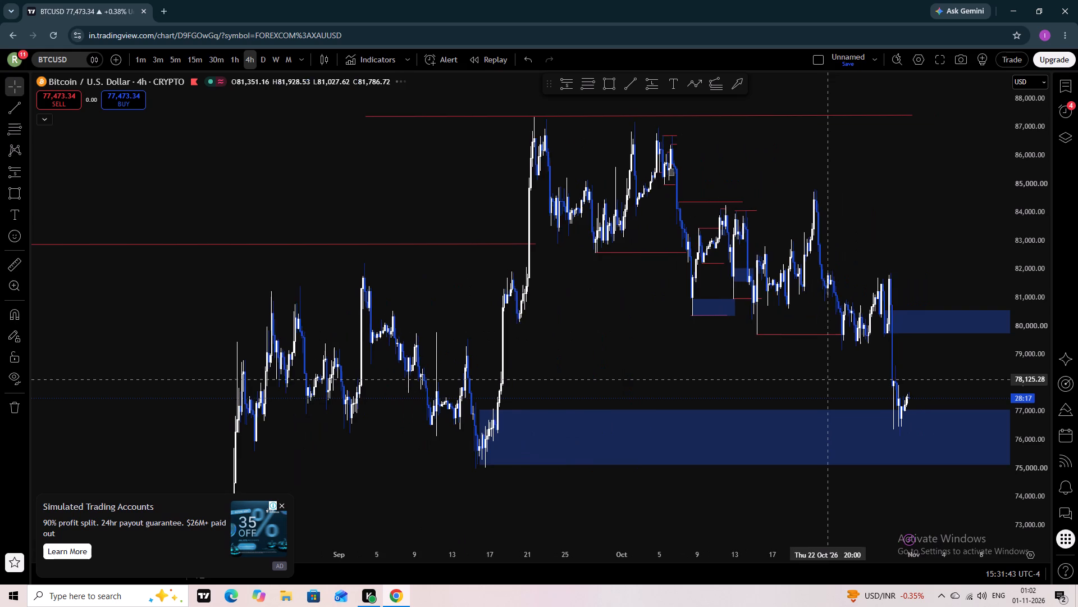
scroll(827, 379, up, 4)
drag(733, 384, 657, 379)
scroll(1032, 255, up, 1)
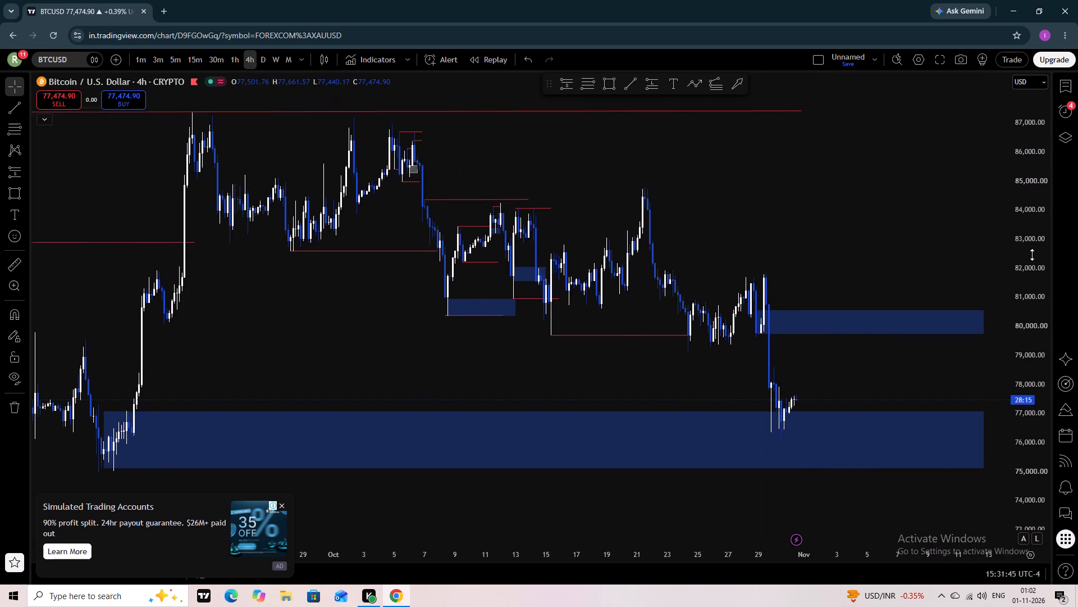
scroll(1032, 255, up, 1)
scroll(1032, 255, down, 1)
scroll(1032, 255, up, 5)
scroll(858, 205, down, 2)
drag(894, 186, 848, 249)
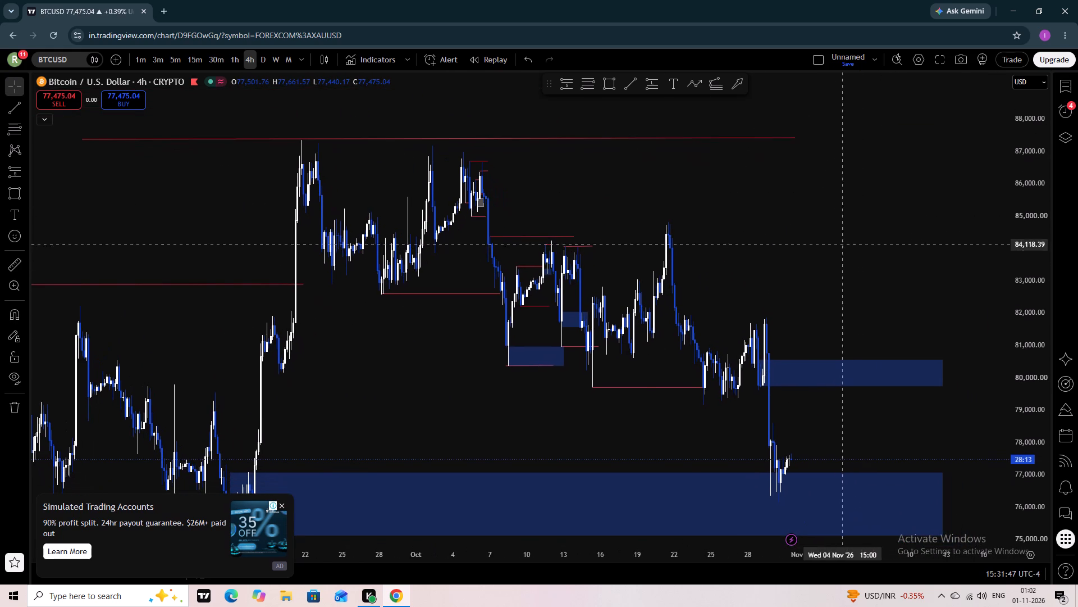
Delete the tiny red lines near 86,388 and 86,120 and the small grey box below them around 6 October 2026.
click(484, 171)
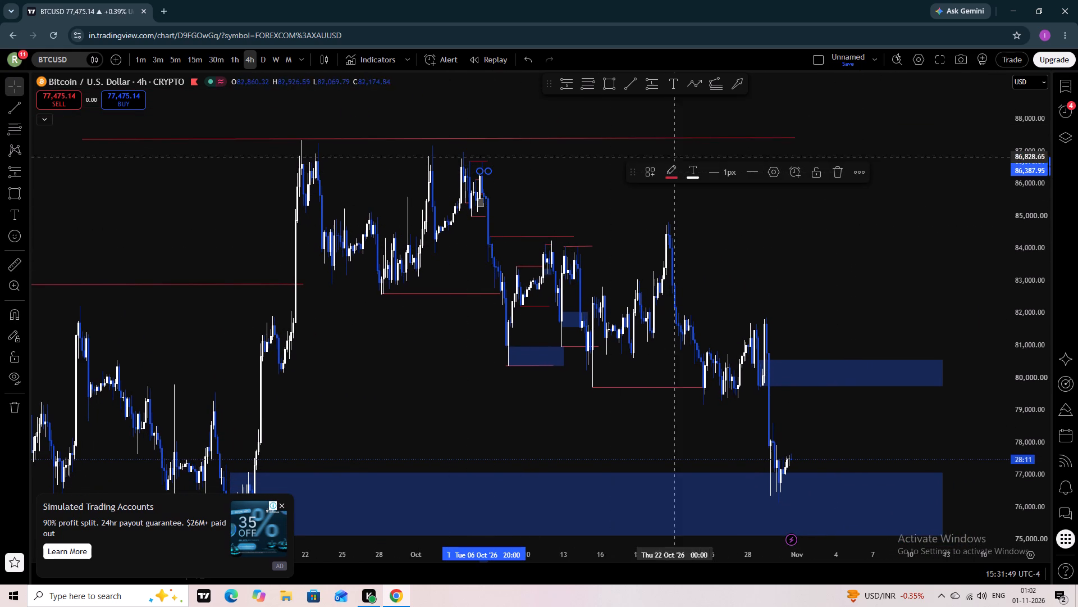
click(834, 173)
click(476, 179)
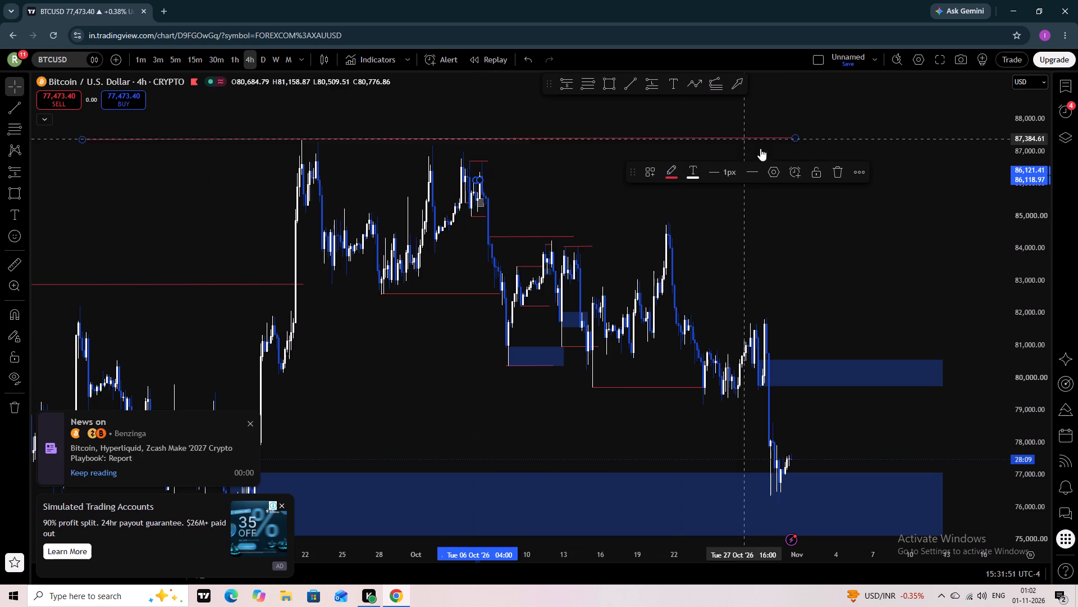
click(829, 173)
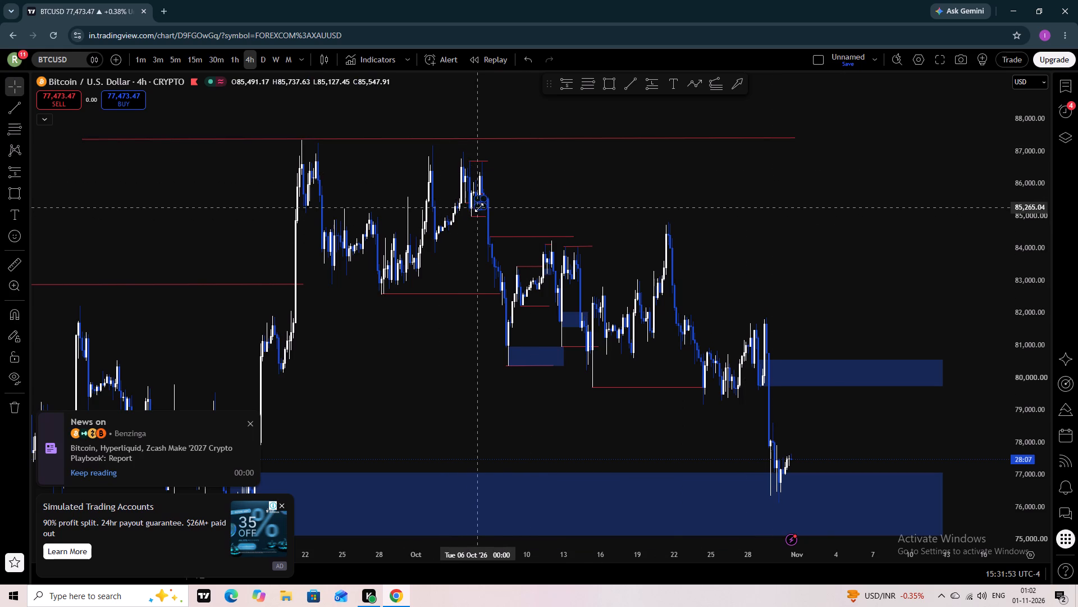
click(479, 207)
click(866, 175)
Close the Bitcoin news pop-up and the advertisement covering the chart.
drag(873, 303, 885, 209)
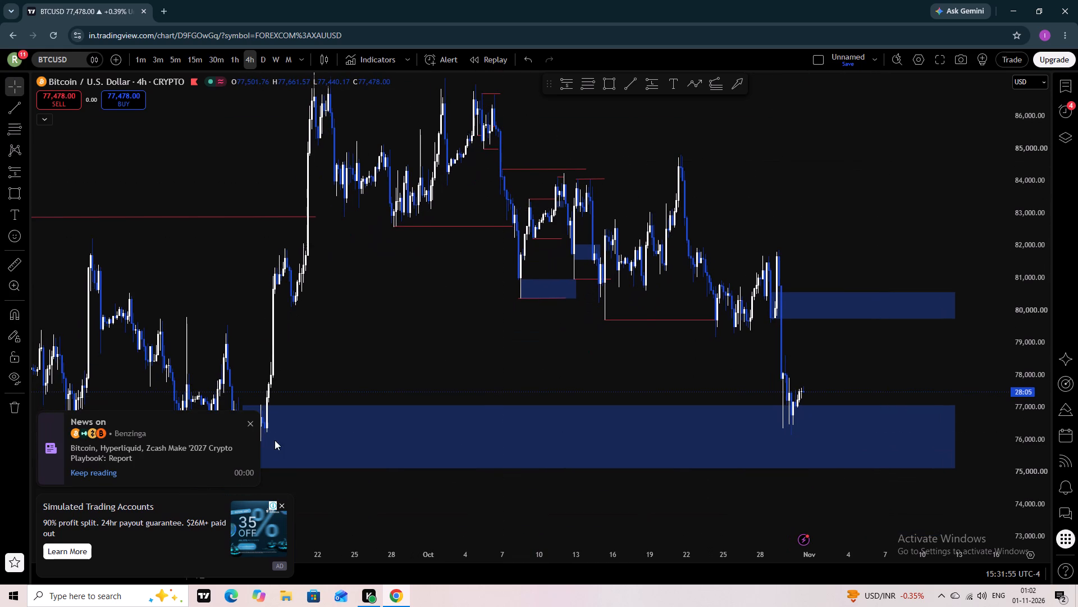
click(250, 420)
click(282, 504)
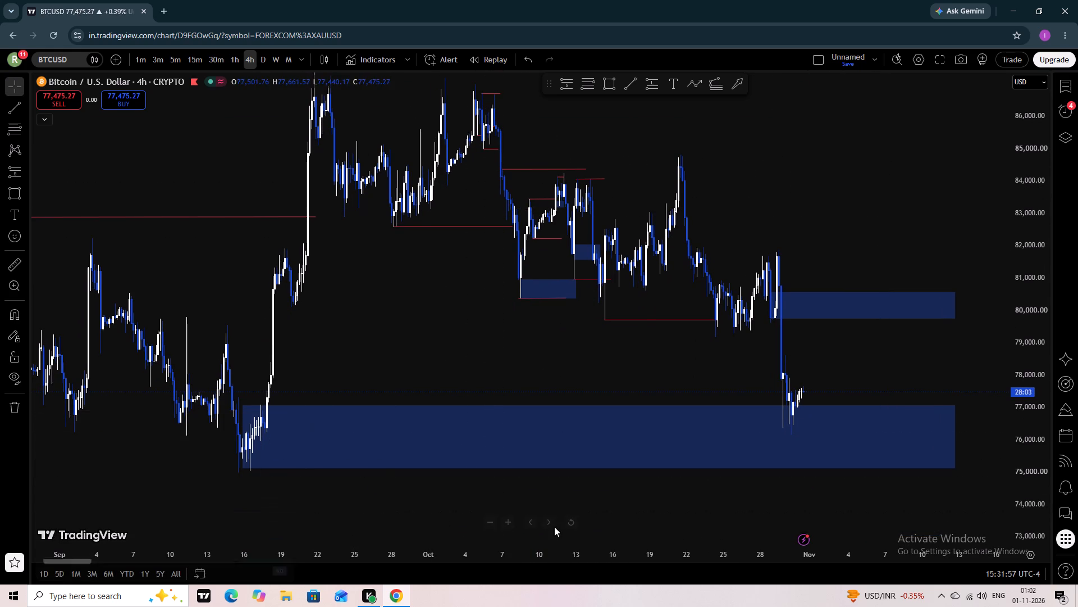
Shorten the blue zone between about 79,750 and 80,570 so it ends about 5 November 2026.
scroll(666, 466, up, 1)
drag(835, 355, 818, 366)
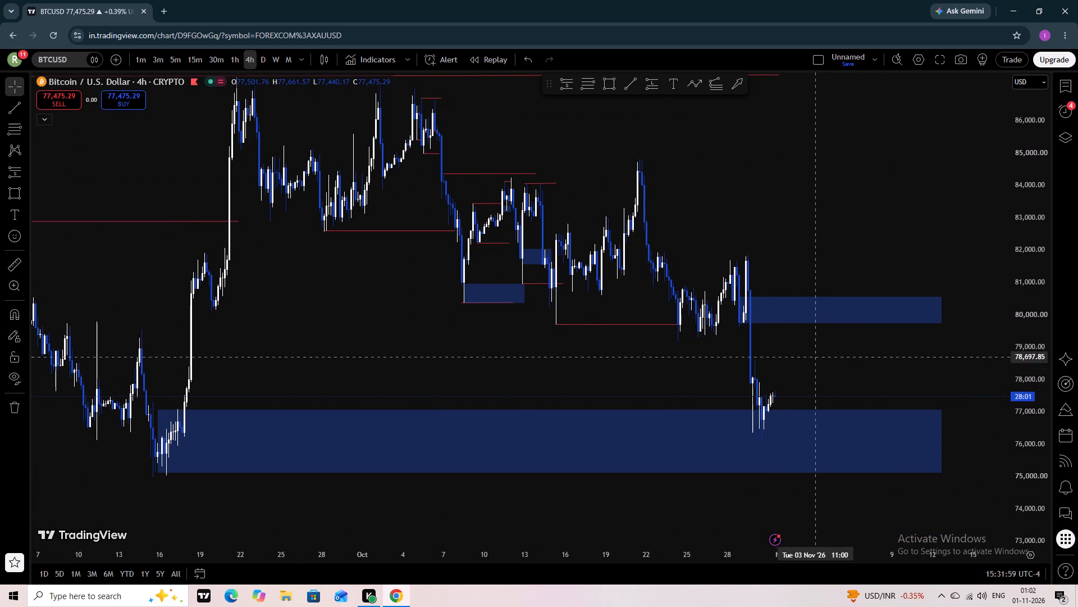
drag(945, 311, 840, 324)
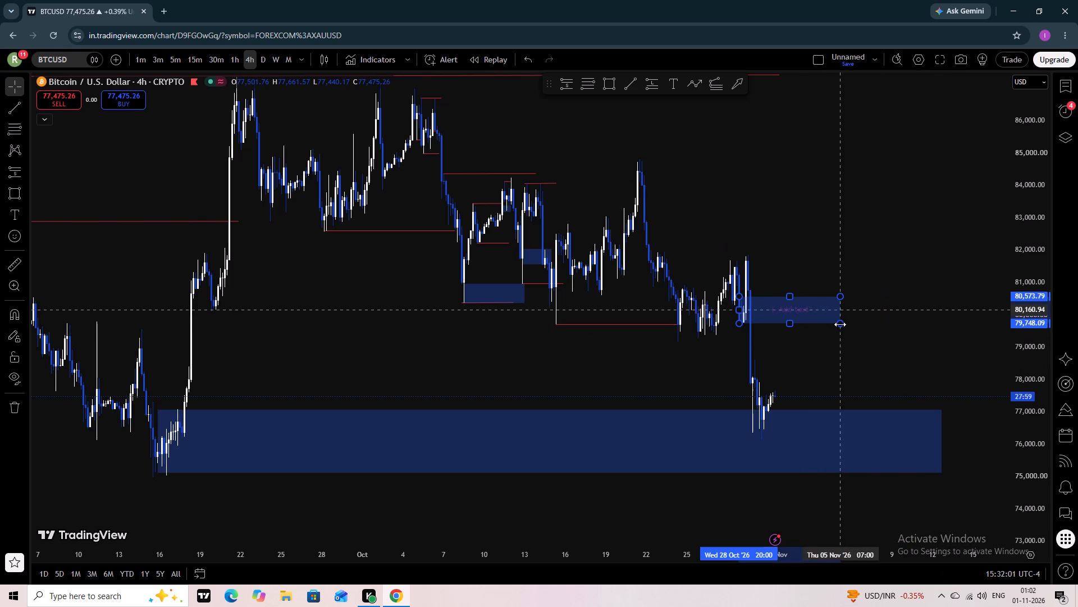
drag(840, 324, 842, 323)
click(853, 319)
click(833, 381)
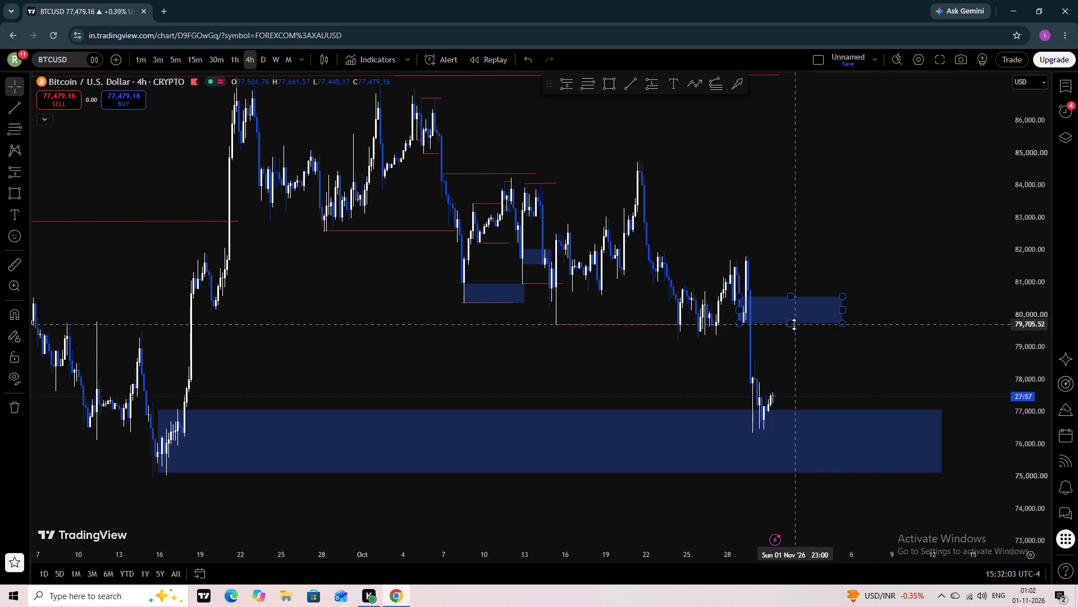
Shorten the large blue demand zone near 75,000–77,000 so it ends about 10 November 2026.
scroll(1018, 286, down, 3)
drag(918, 308, 918, 295)
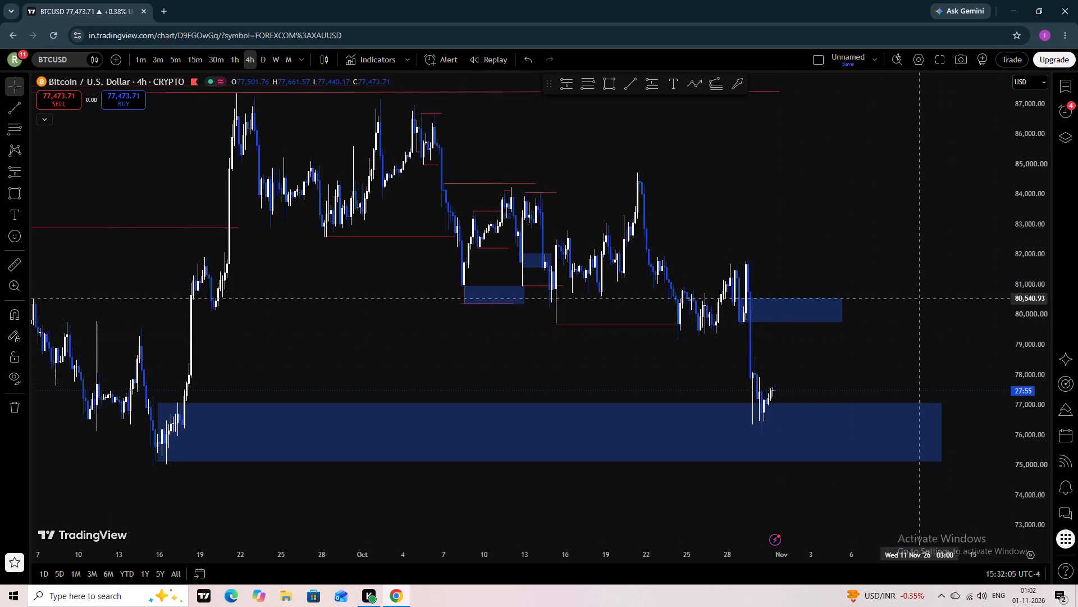
drag(918, 295, 917, 290)
drag(940, 425, 907, 425)
click(958, 416)
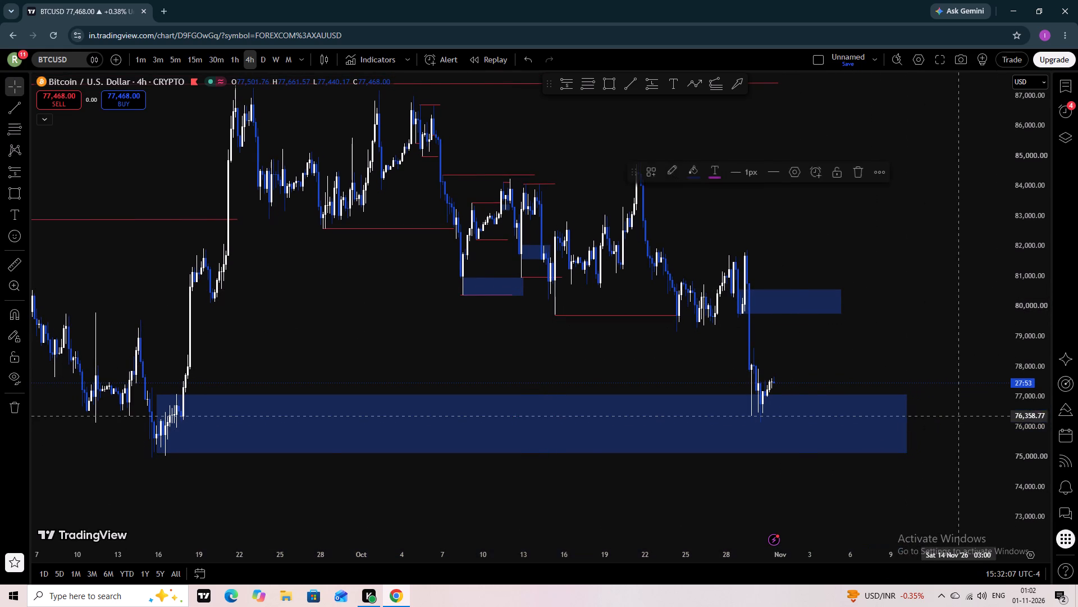
Draw a Path projection from the 30 October low near 76,600 up to about 80,000, then down to about 73,050 on 4 November 2026.
drag(372, 508, 437, 488)
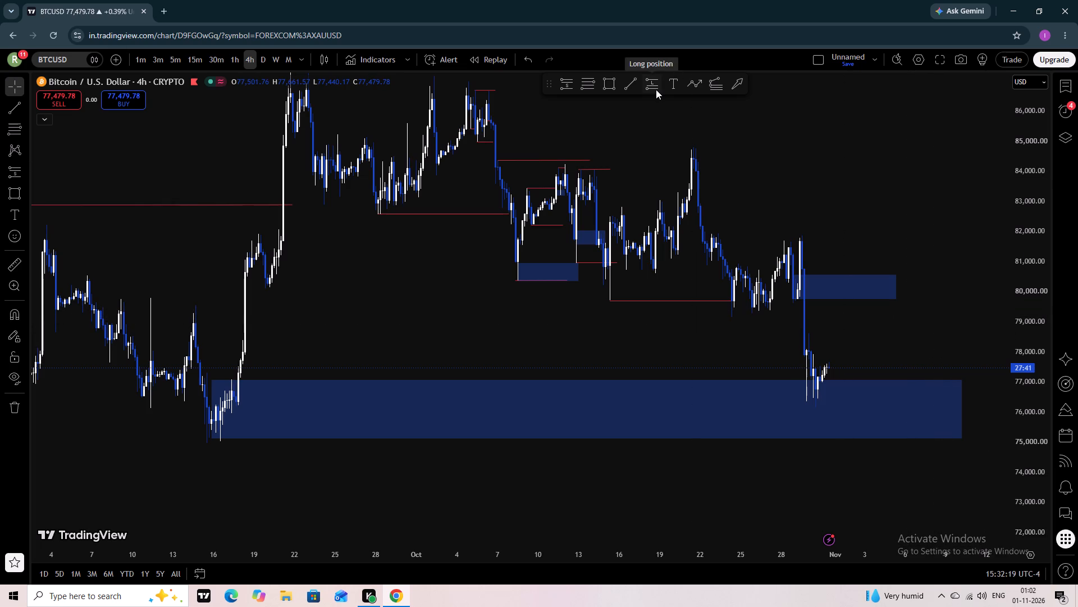
click(692, 89)
click(817, 393)
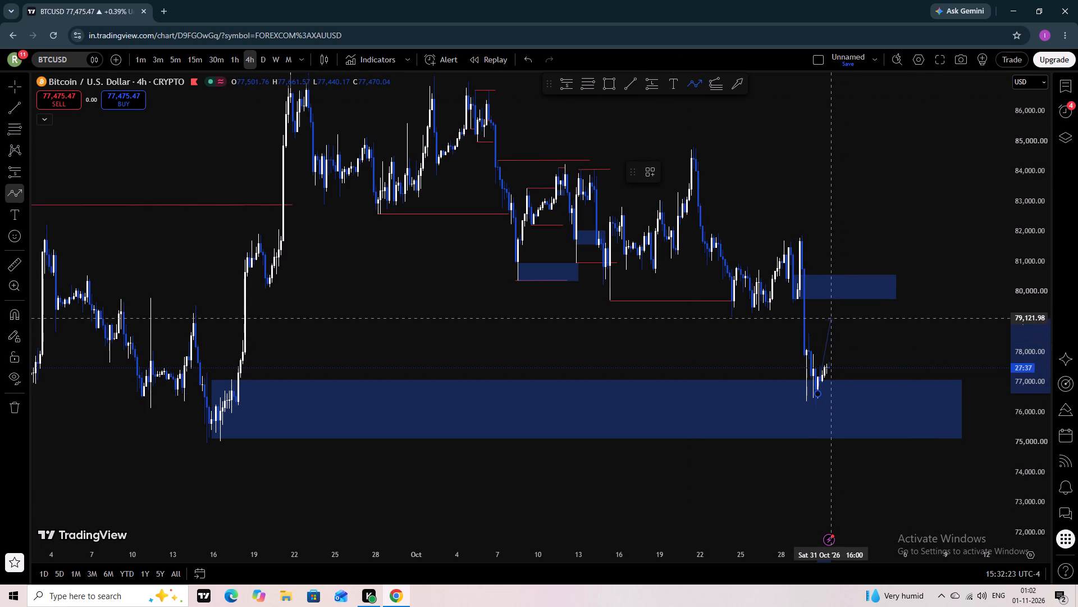
click(842, 292)
click(885, 501)
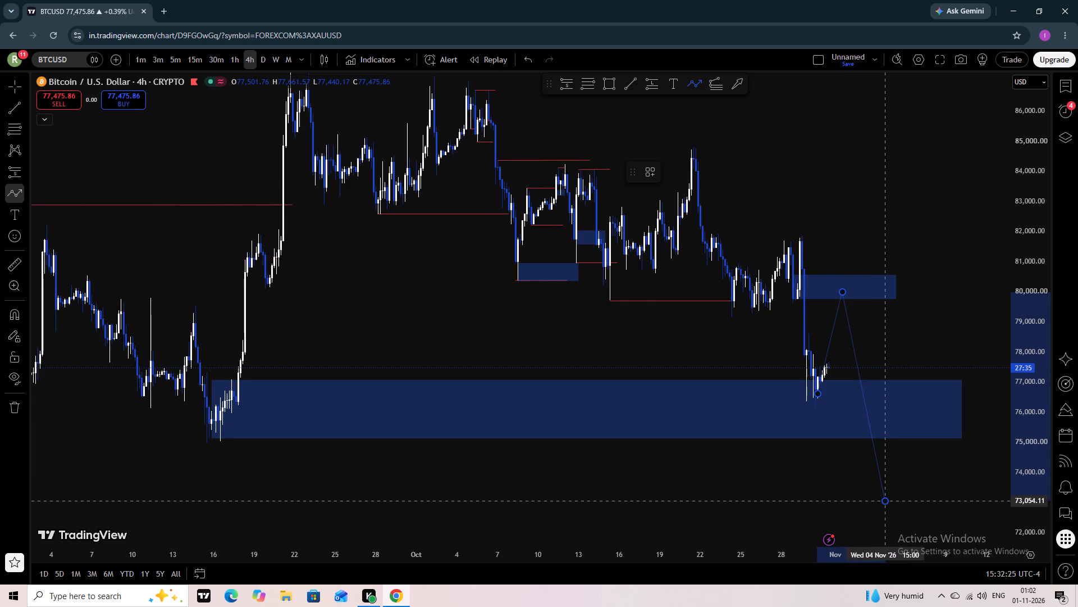
right_click(884, 501)
click(875, 496)
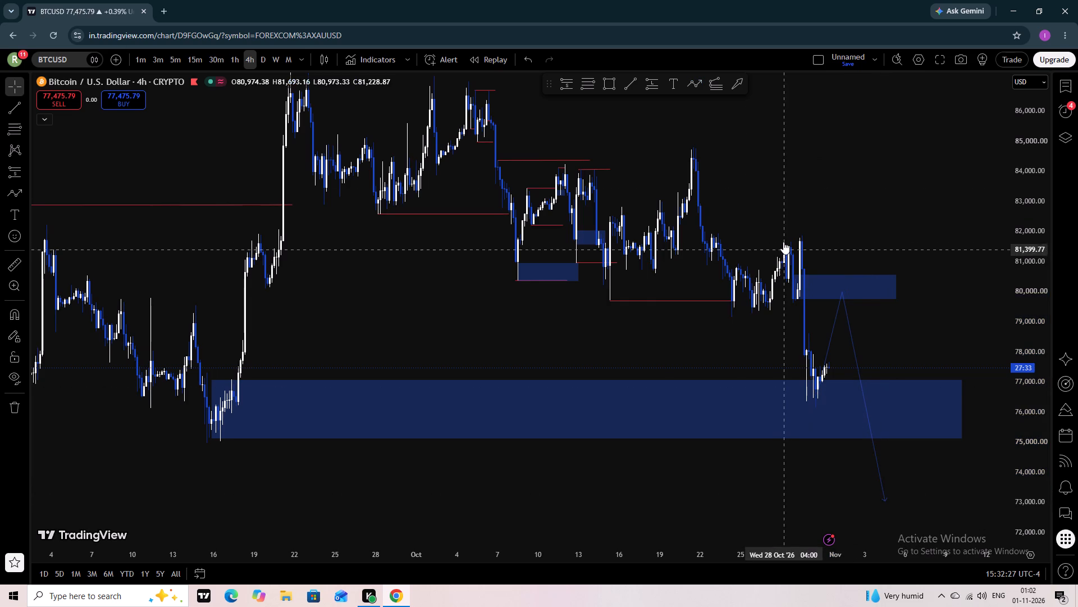
Draw a second Path projection from about 76,750 up to about 78,640 on 1 November, then down to about 72,960 on 4 November 2026.
click(687, 83)
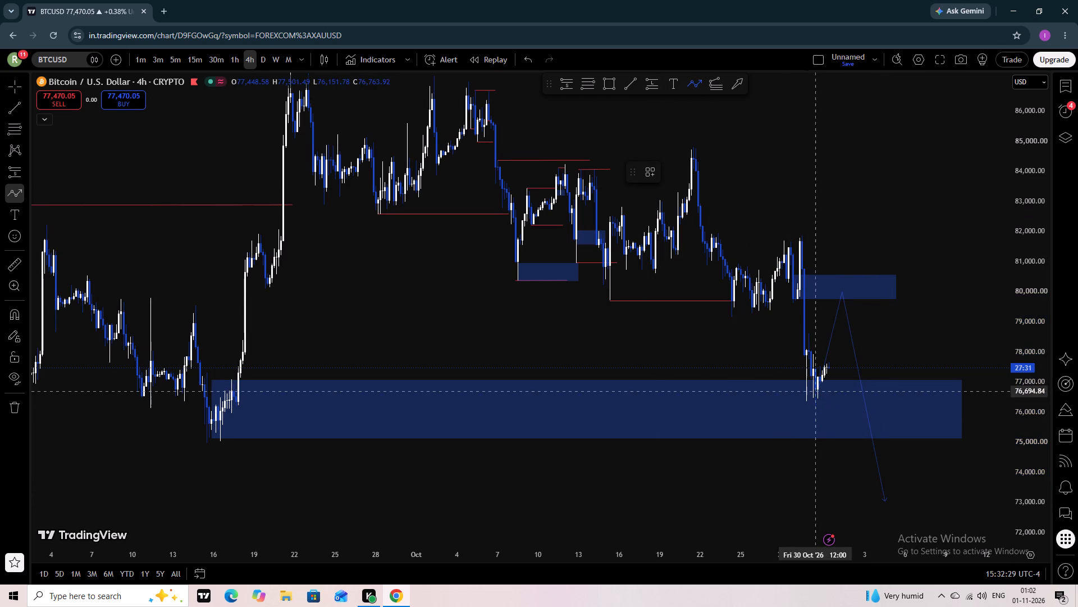
click(824, 389)
click(842, 333)
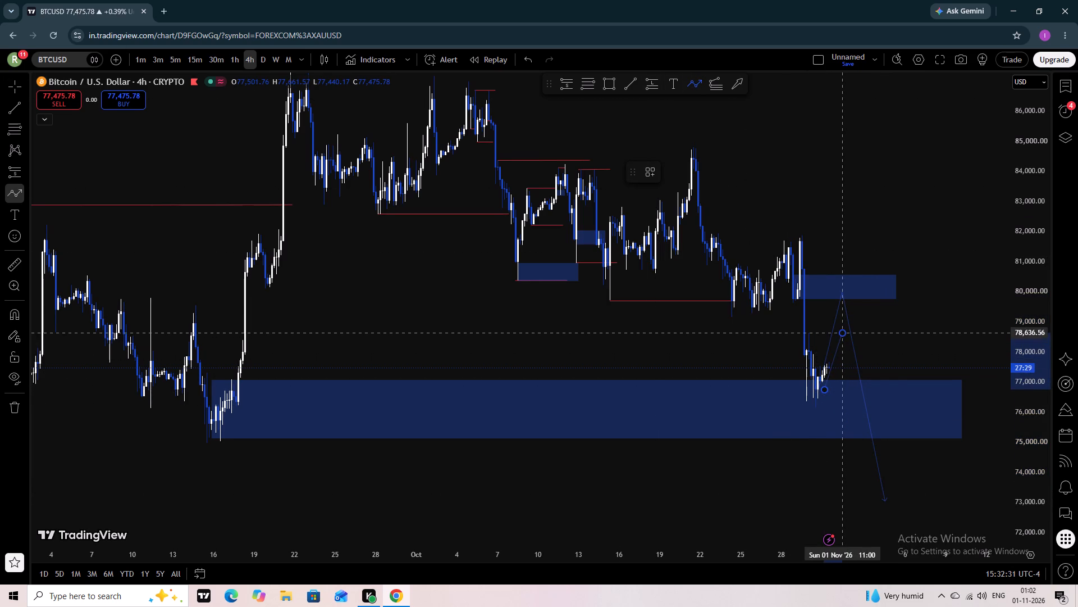
click(878, 504)
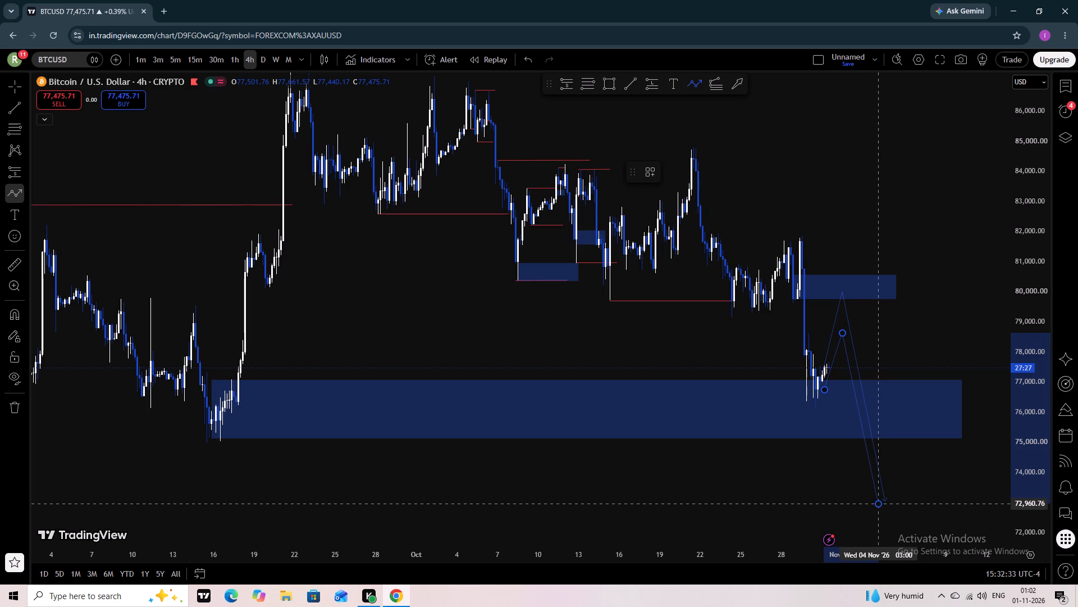
right_click(876, 504)
click(860, 509)
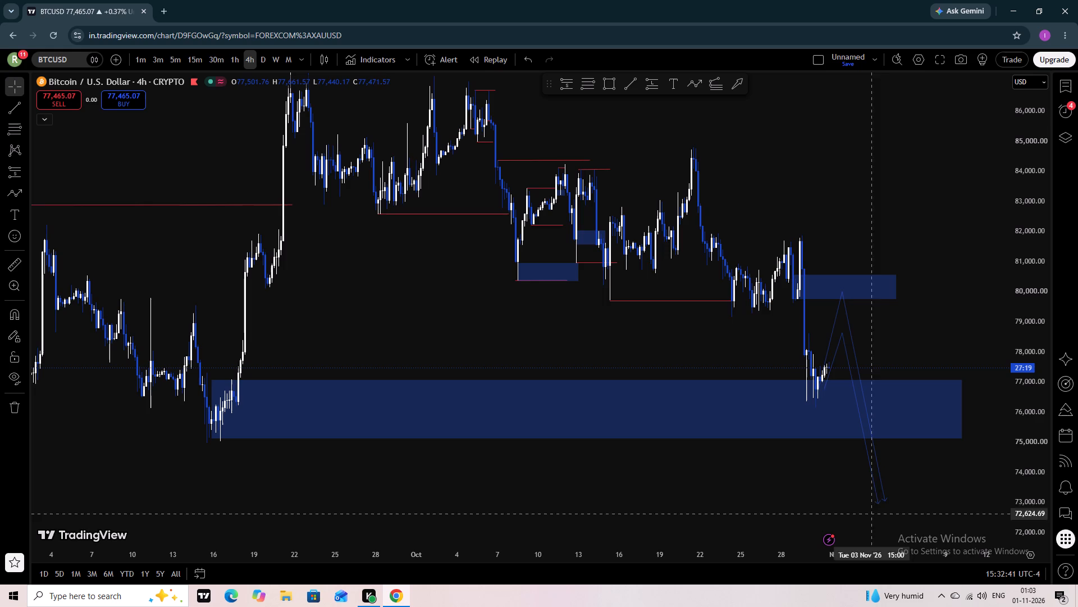
Examine the two projected paths against the blue supply and demand zones on the BTCUSD 4-hour chart.
scroll(1044, 345, down, 3)
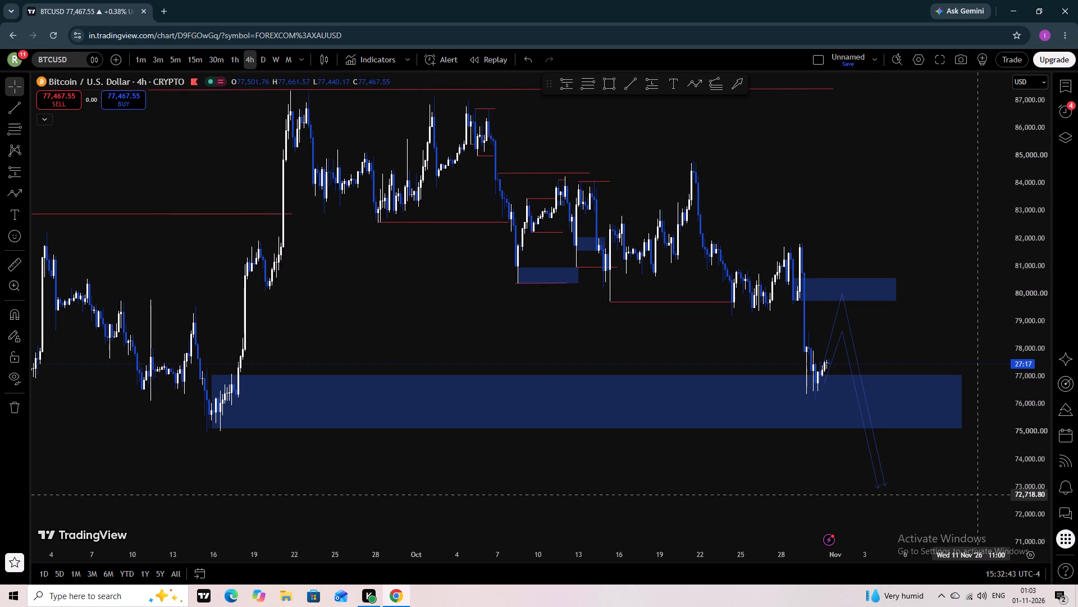
drag(977, 494, 954, 420)
scroll(1021, 323, up, 2)
scroll(1021, 323, down, 1)
scroll(1021, 323, up, 4)
scroll(1021, 323, down, 1)
drag(993, 412, 972, 493)
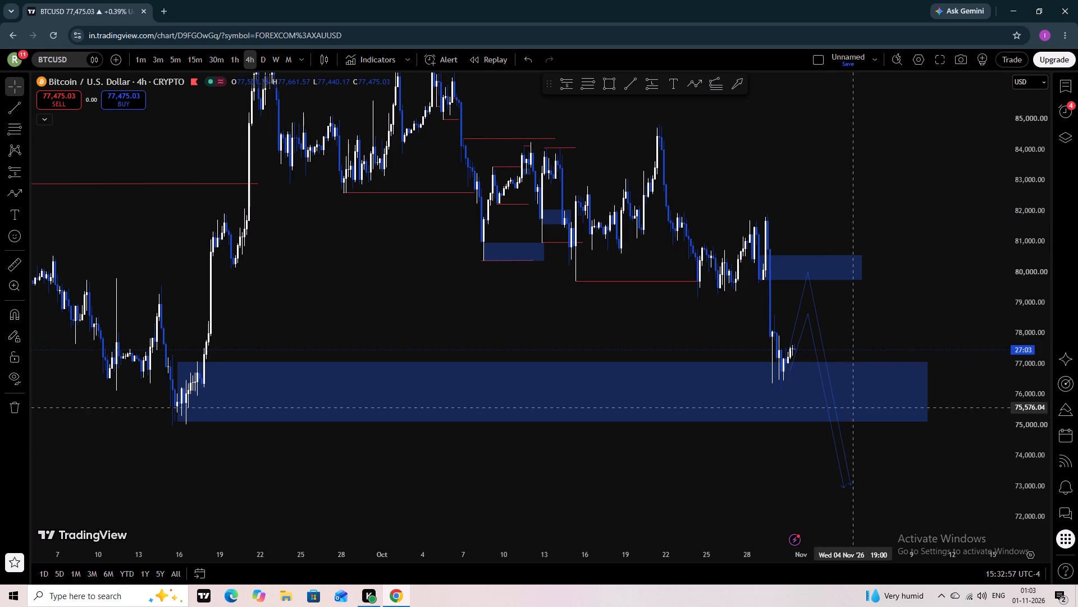
scroll(791, 480, up, 1)
right_drag(619, 508, 737, 502)
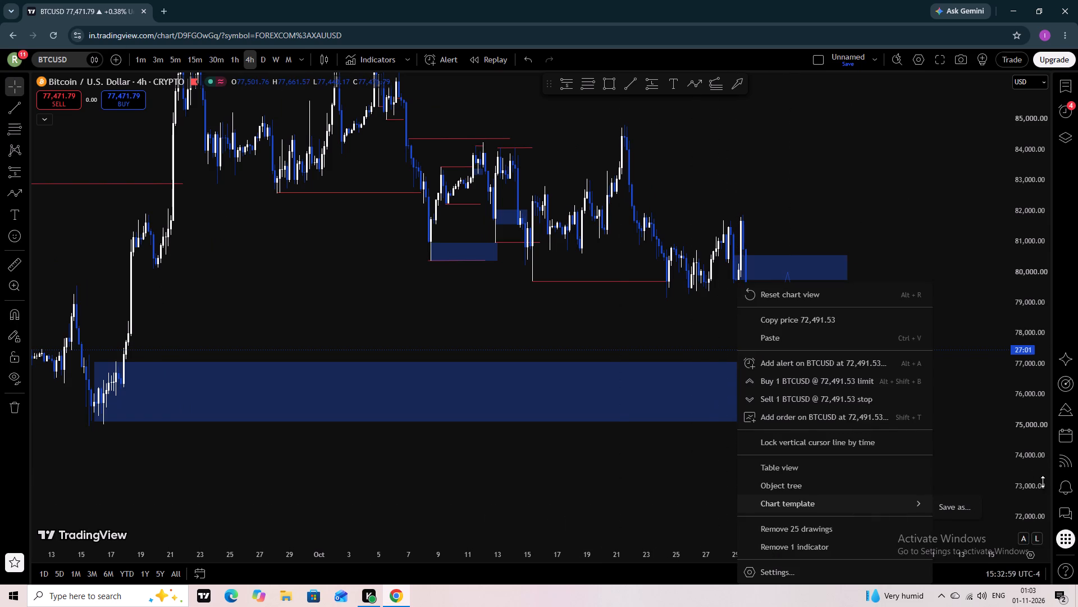
click(951, 461)
scroll(1035, 354, up, 5)
right_drag(871, 474, 907, 432)
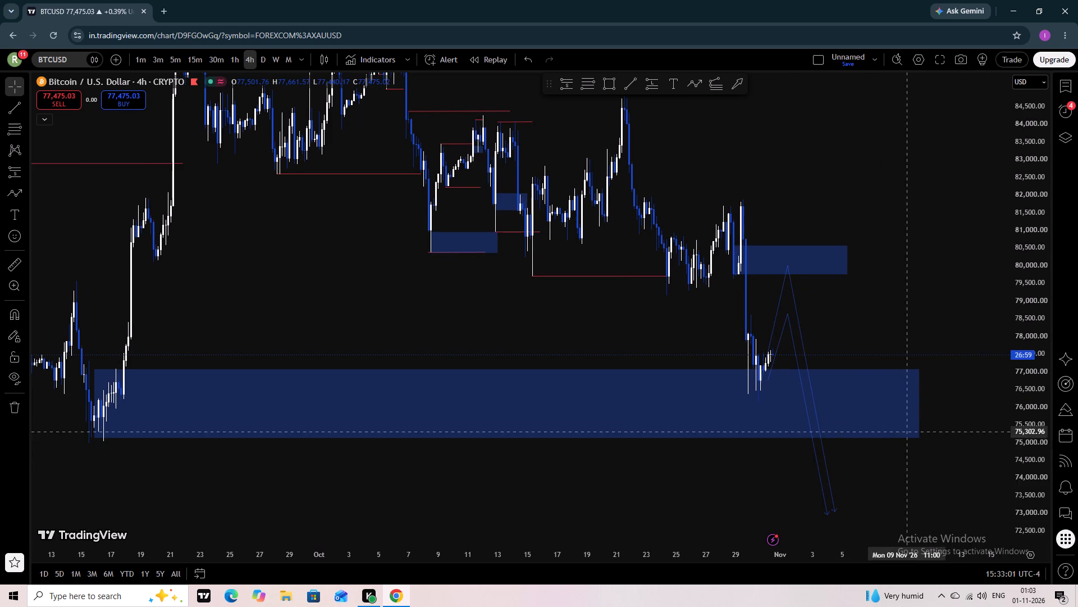
right_drag(907, 432, 908, 432)
click(701, 485)
drag(710, 484, 819, 469)
scroll(819, 469, up, 4)
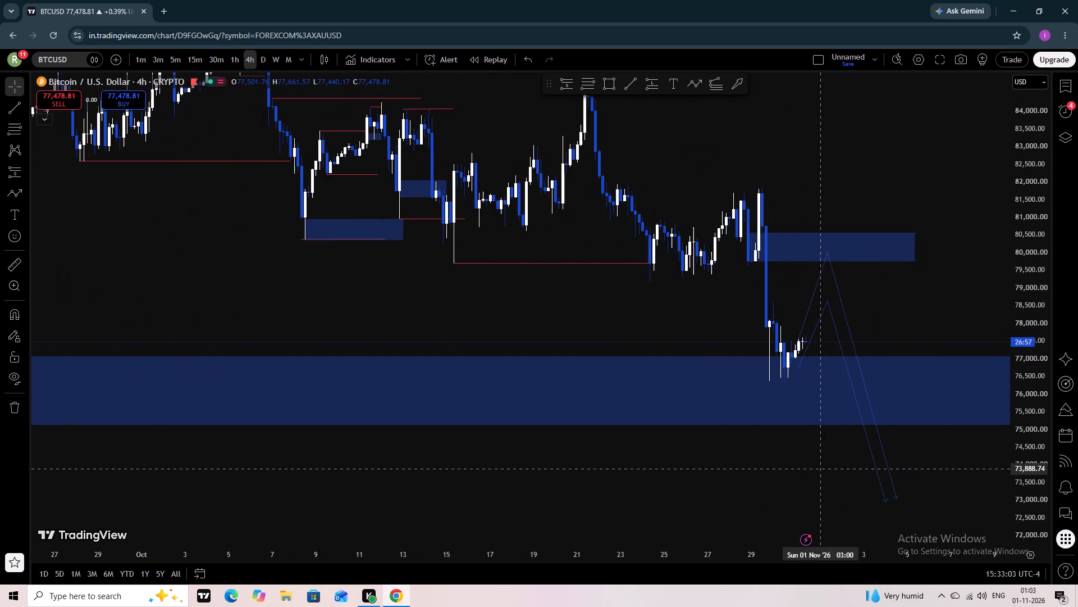
scroll(1015, 329, up, 7)
drag(695, 304, 664, 354)
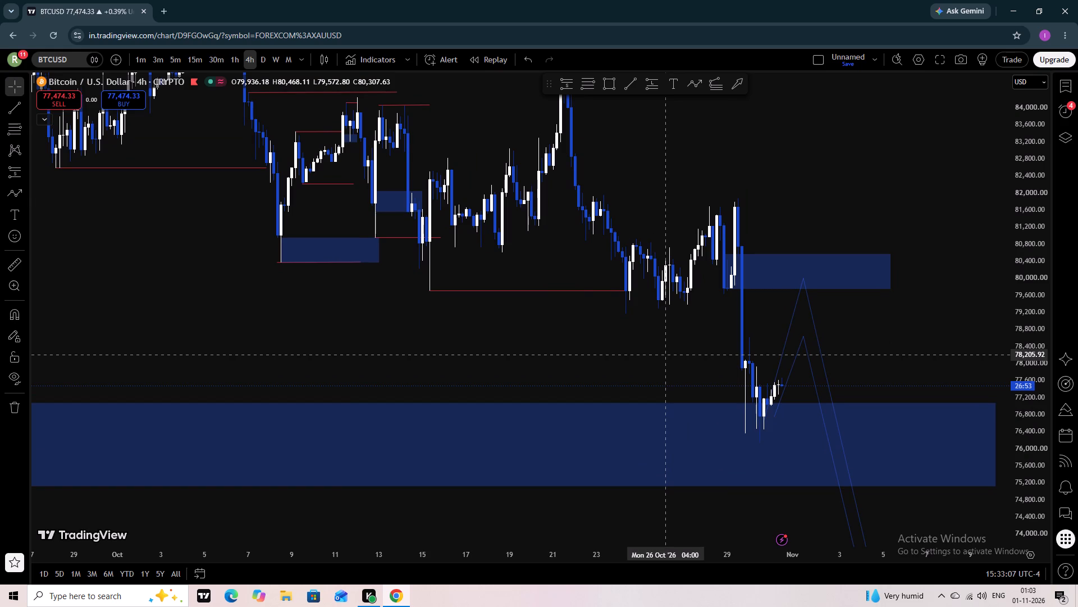
scroll(989, 365, up, 2)
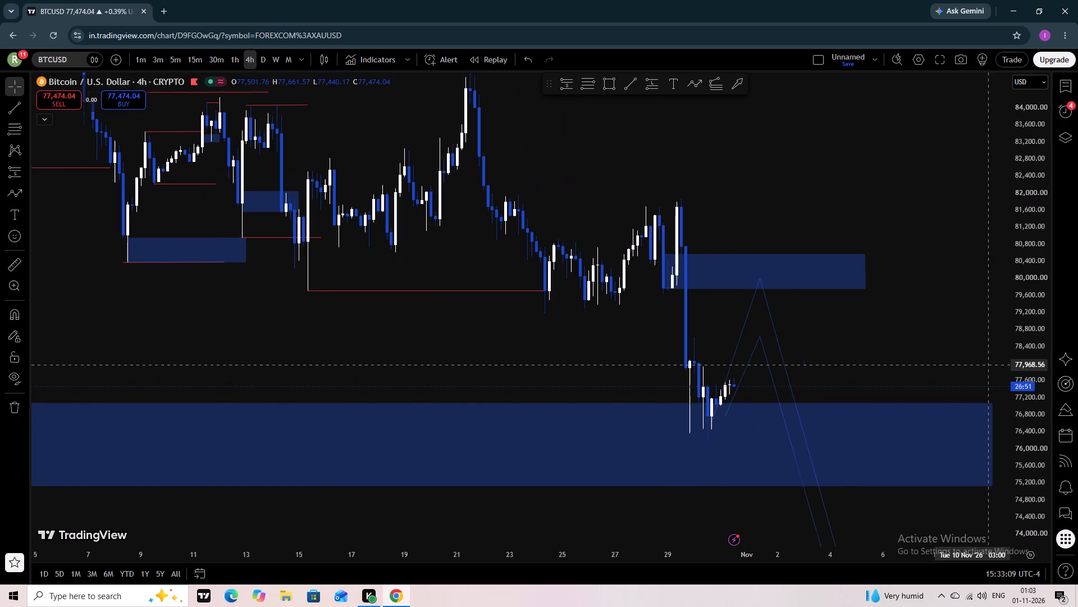
scroll(1033, 328, up, 2)
drag(911, 368, 958, 307)
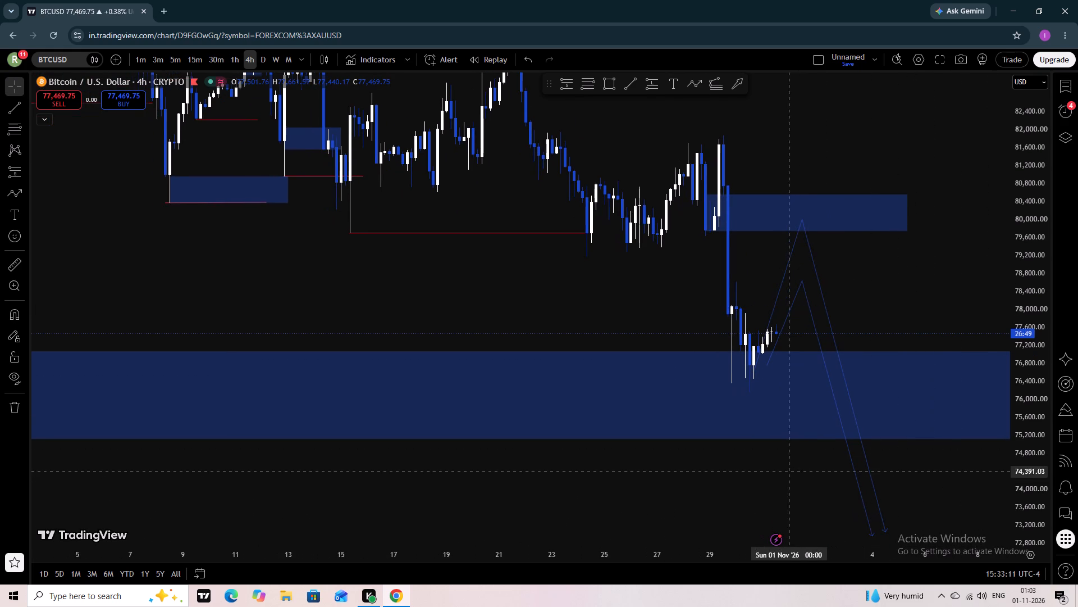
drag(826, 467, 818, 531)
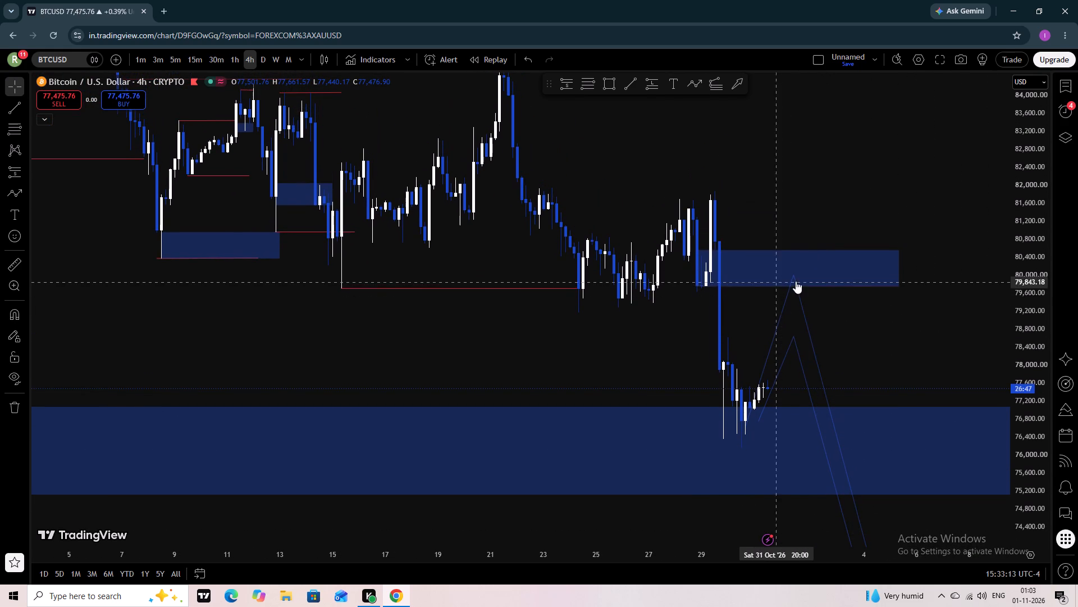
drag(570, 330, 595, 423)
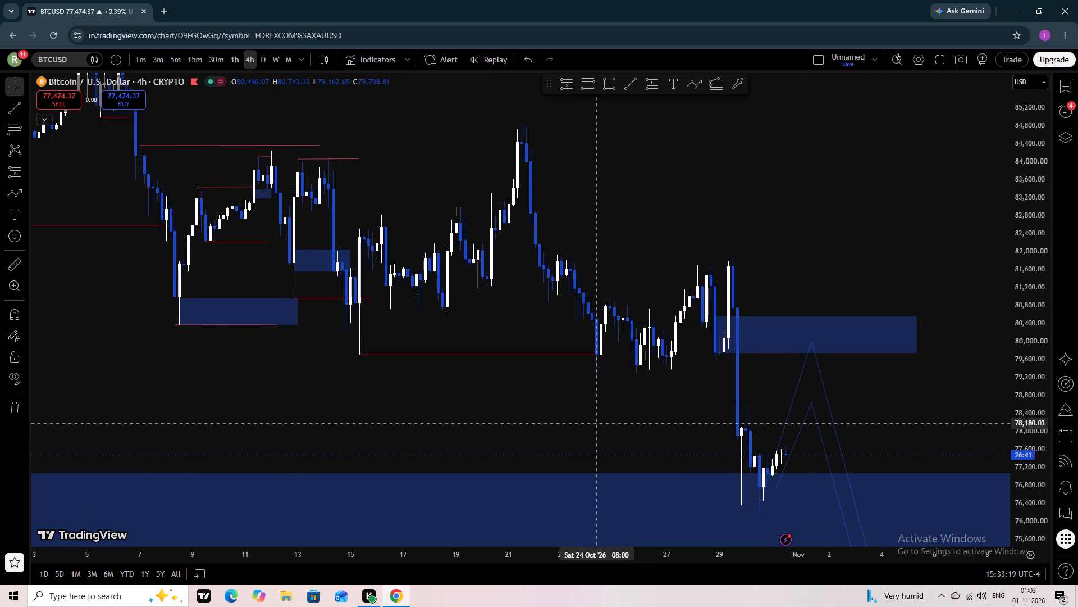
drag(595, 420, 598, 292)
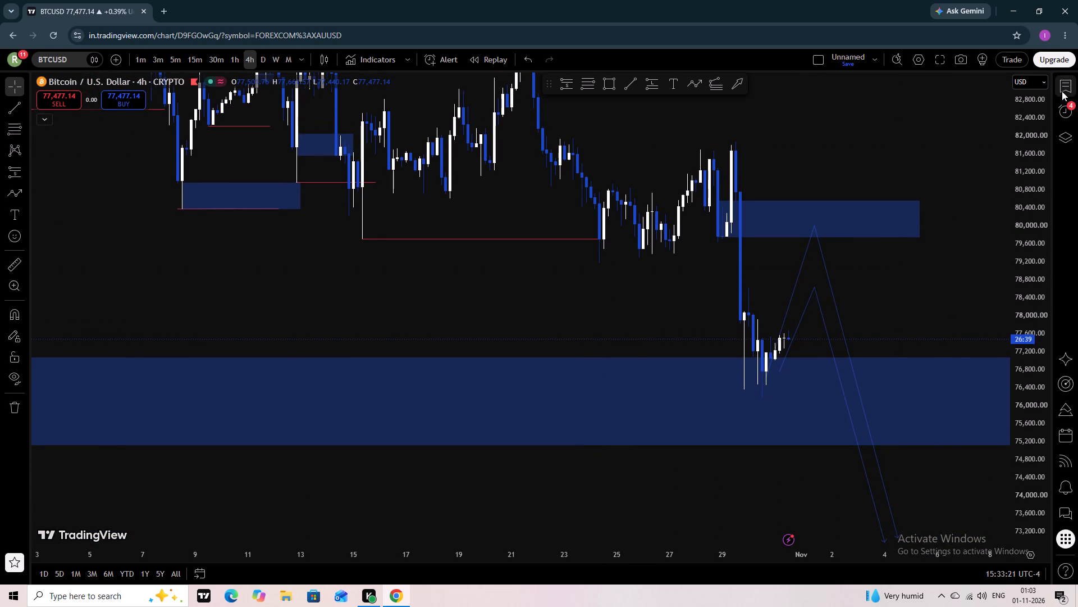
Reactivate the stopped BTCUSD price-crossing alert.
click(1066, 103)
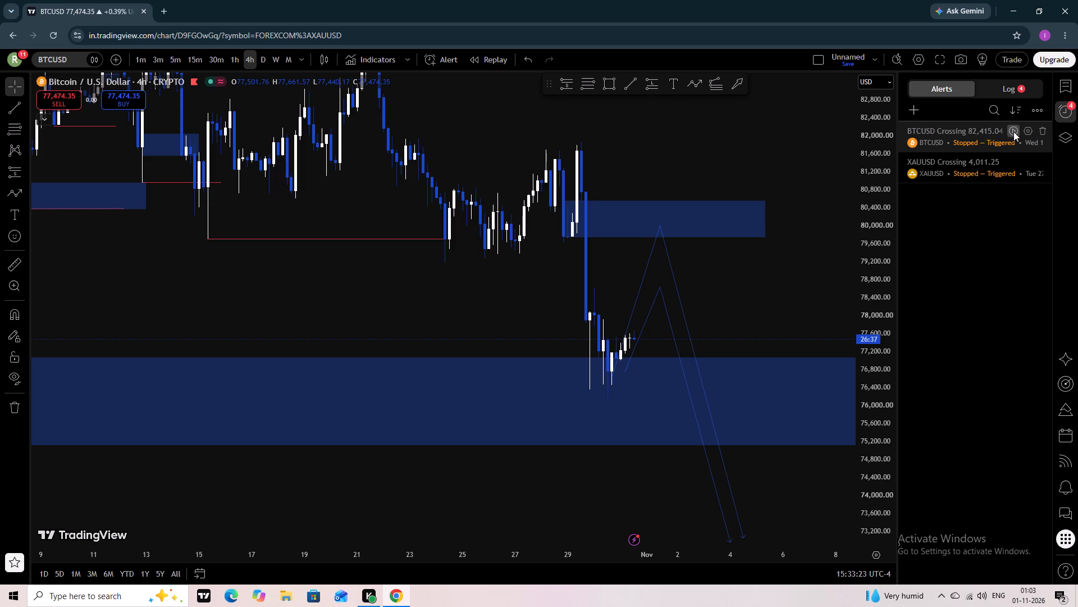
click(1013, 132)
click(1063, 81)
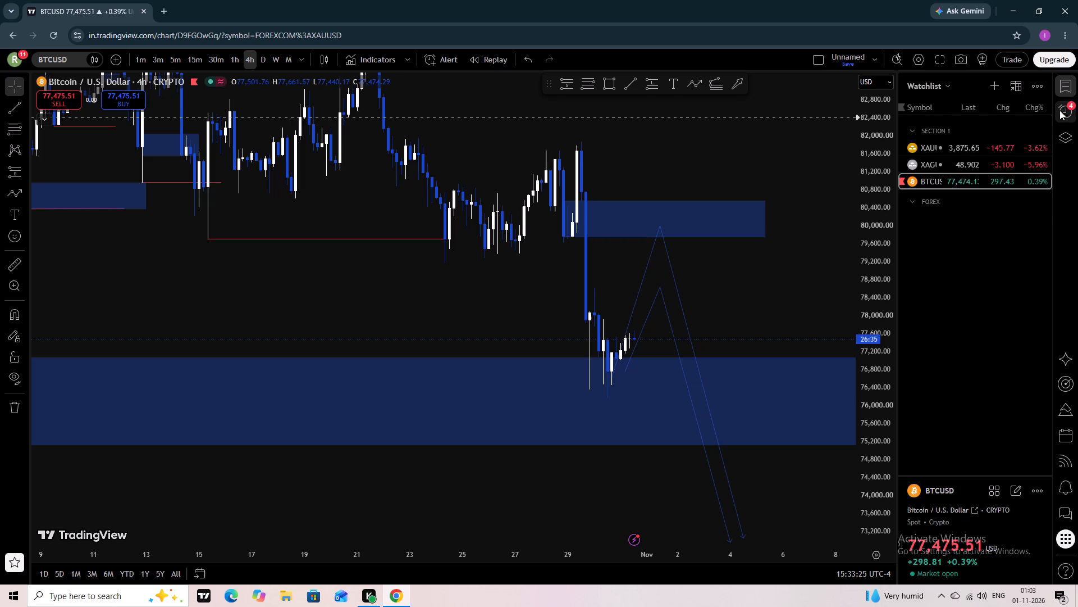
click(1060, 110)
Move the BTCUSD alert level on the chart to about 78,968.
drag(844, 115, 841, 253)
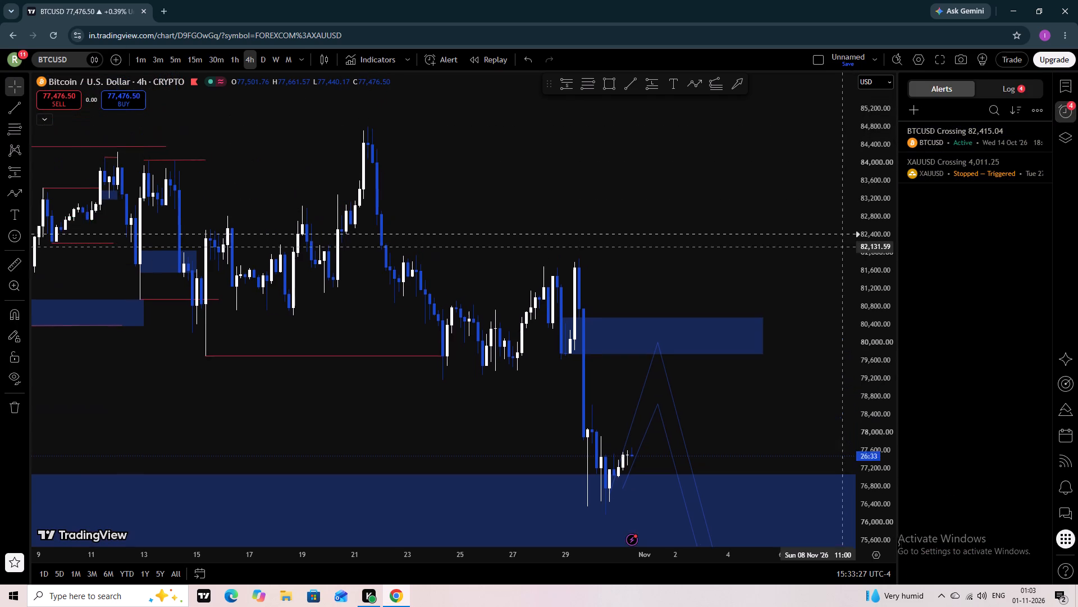
drag(841, 253, 828, 184)
drag(805, 173, 819, 332)
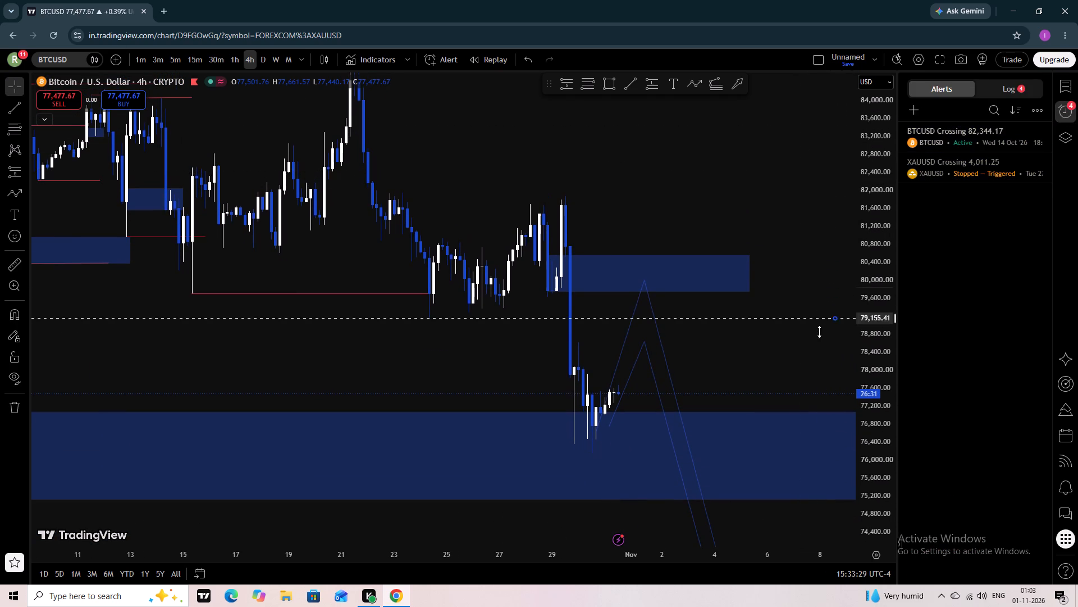
drag(819, 332, 828, 341)
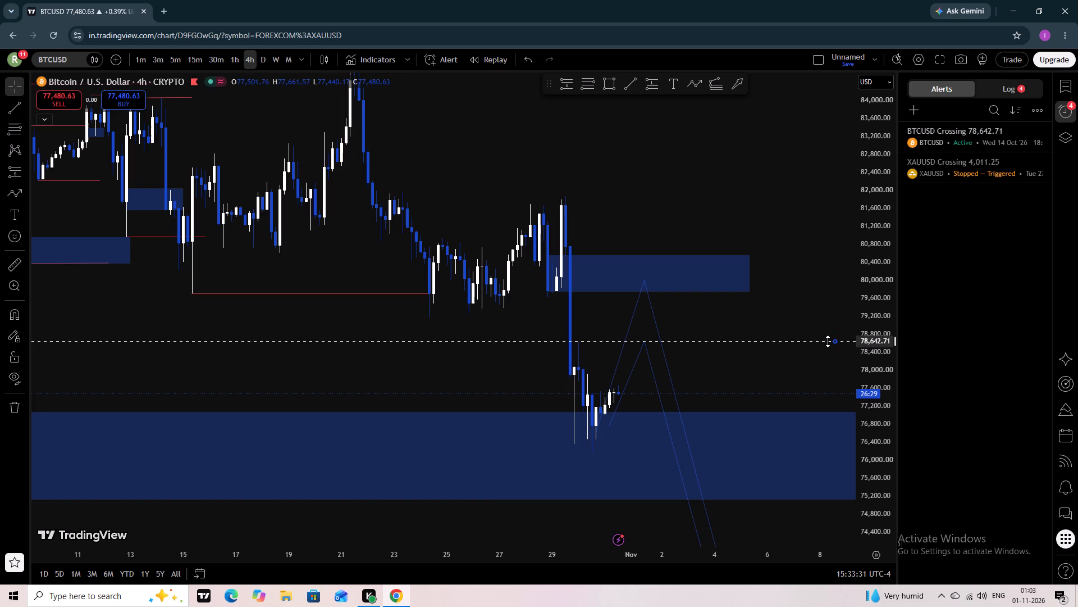
drag(828, 341, 829, 327)
click(821, 355)
Place a Short Position in the upper blue zone with entry about 79,776, stop about 80,603 and target about 72,875.
scroll(790, 396, down, 2)
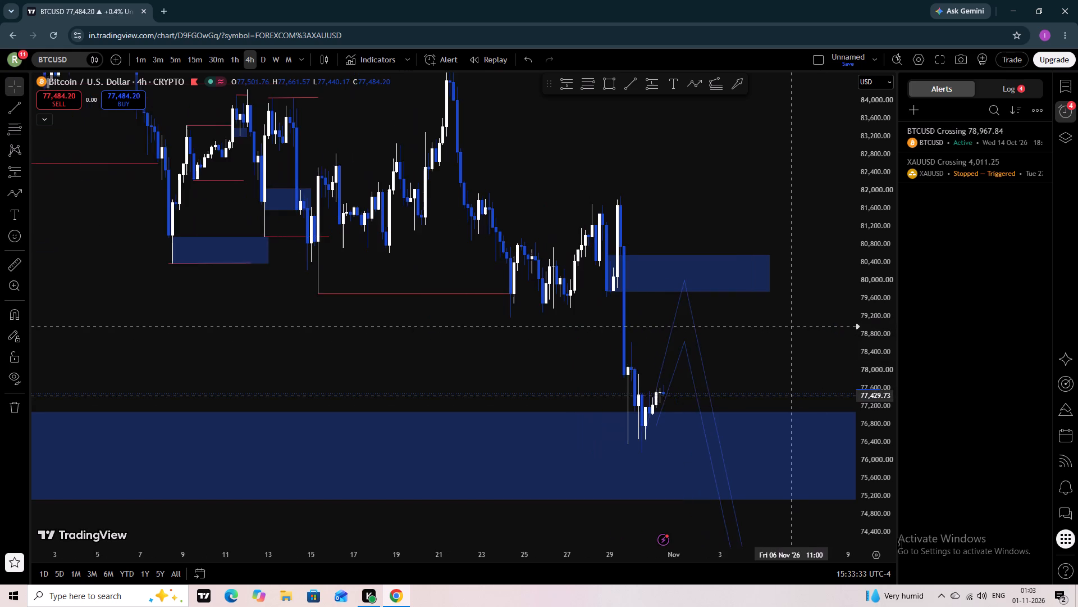
drag(805, 393, 782, 278)
scroll(871, 219, down, 1)
scroll(871, 219, up, 1)
scroll(871, 219, down, 3)
scroll(871, 219, up, 1)
scroll(871, 219, down, 1)
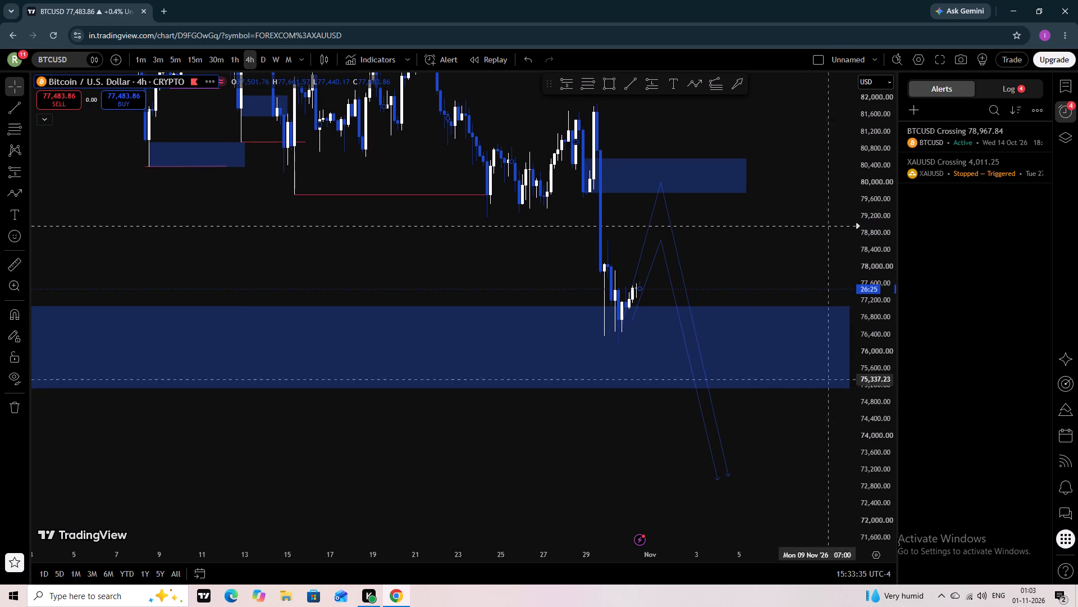
click(588, 466)
scroll(883, 238, down, 5)
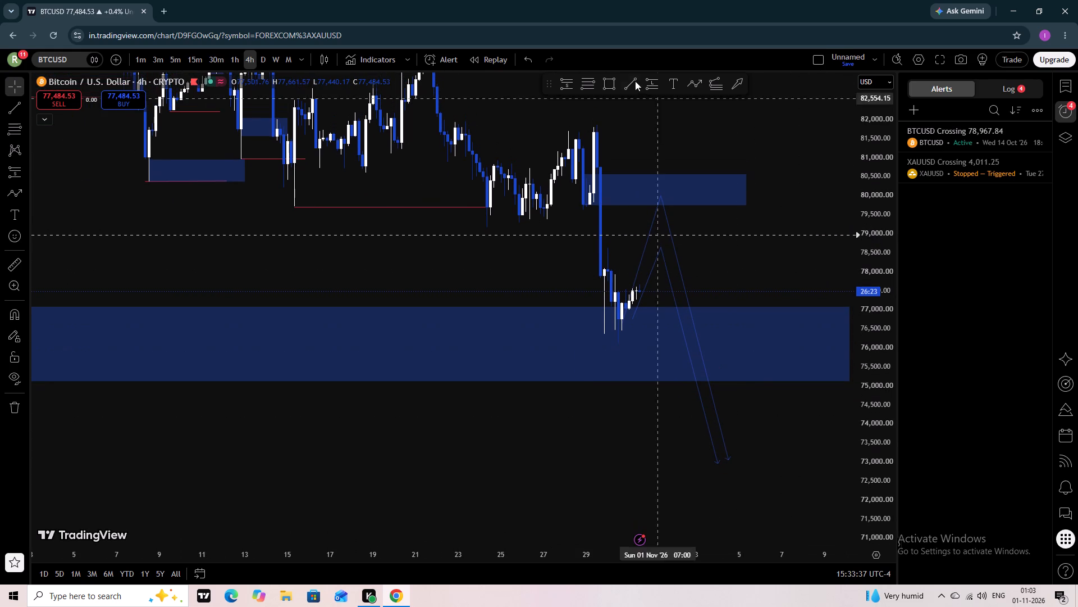
click(651, 80)
click(572, 91)
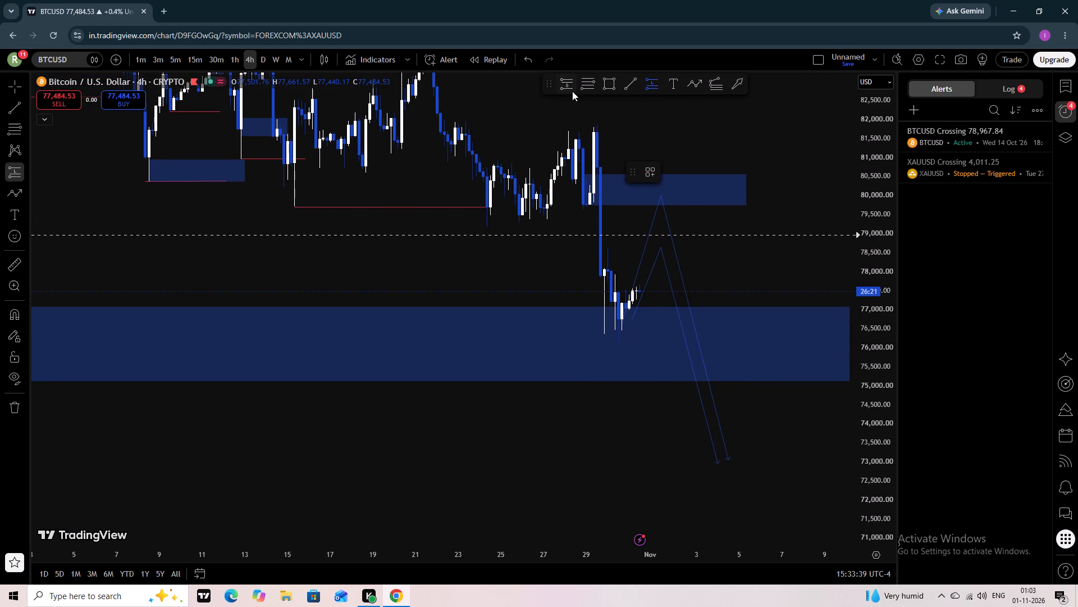
click(652, 204)
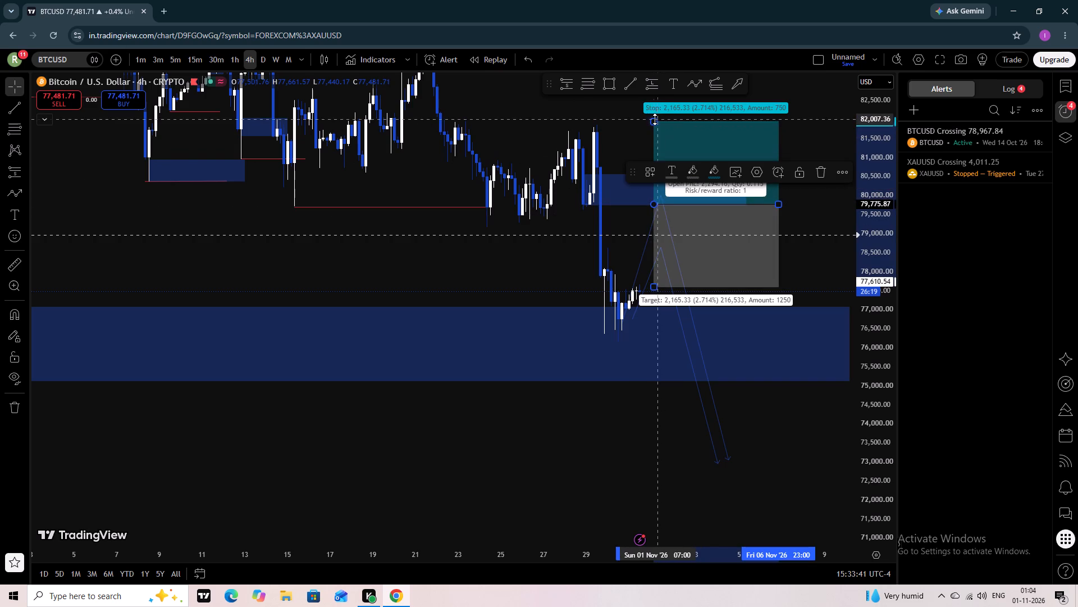
drag(653, 119, 671, 173)
click(671, 173)
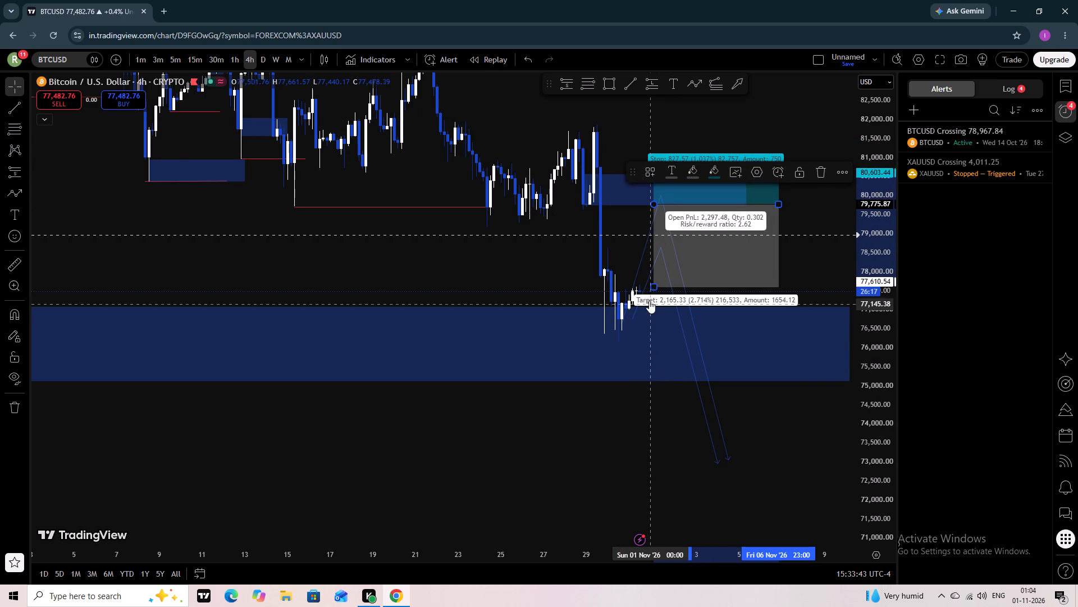
drag(652, 286, 636, 422)
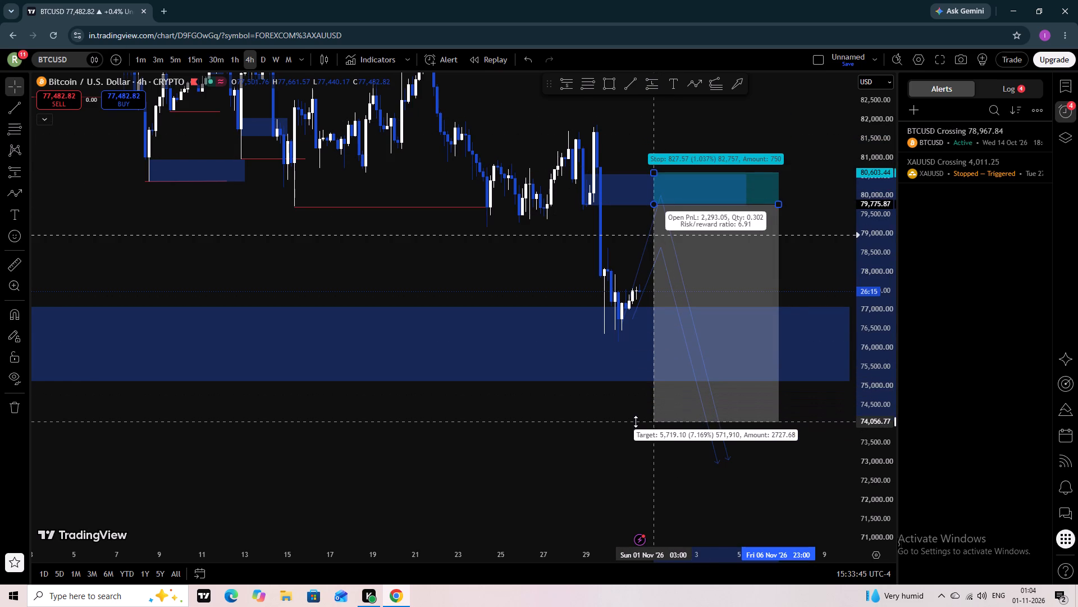
drag(636, 422, 645, 466)
click(573, 424)
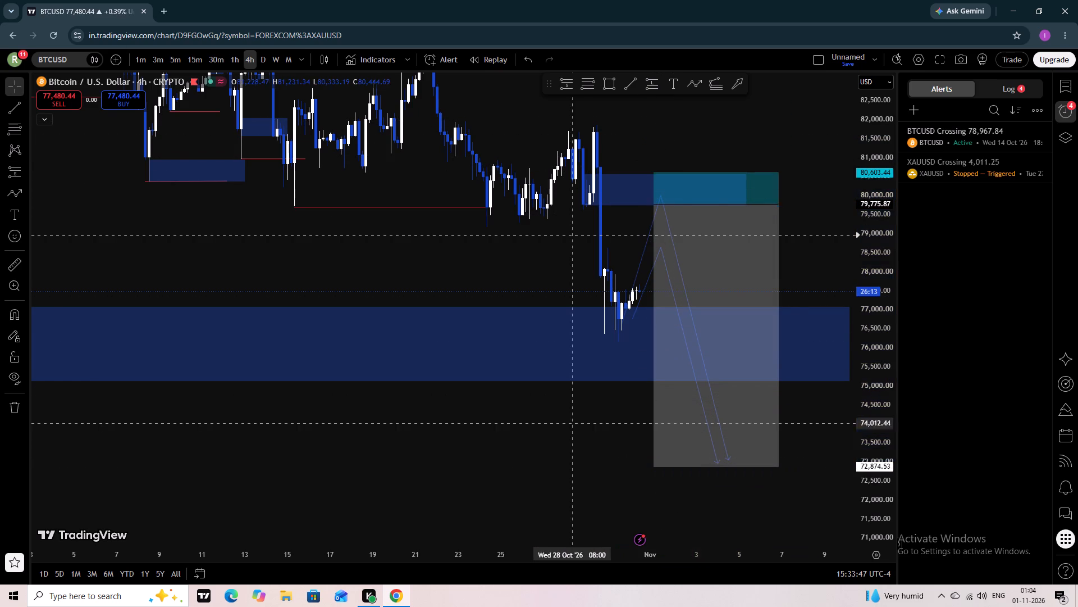
Place a second Short Position near the lower path's peak with entry about 78,372, stop about 78,963 and target about 72,889.
click(574, 84)
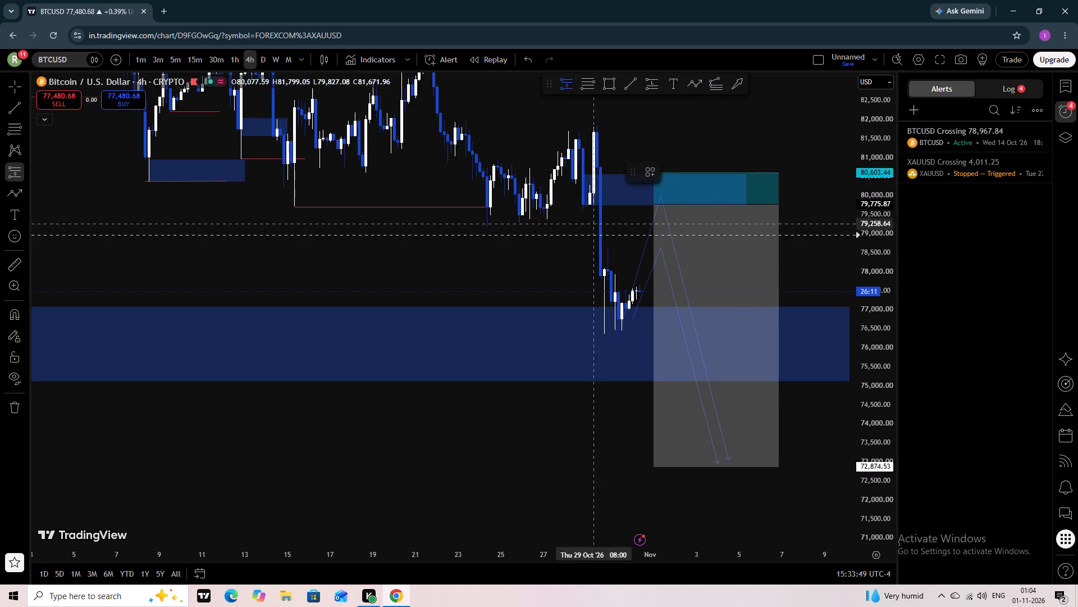
click(658, 248)
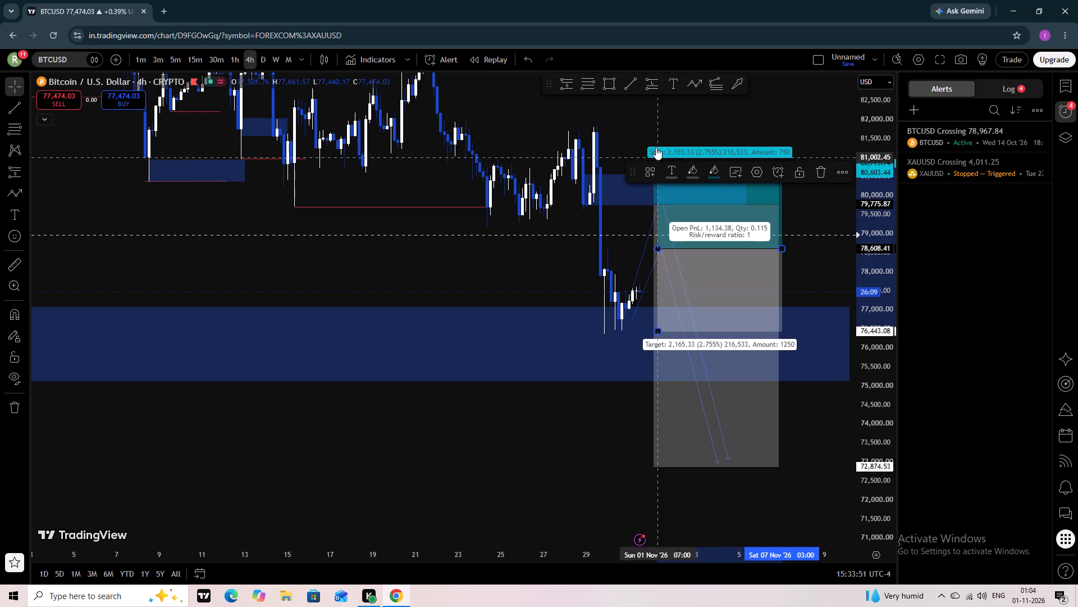
click(750, 123)
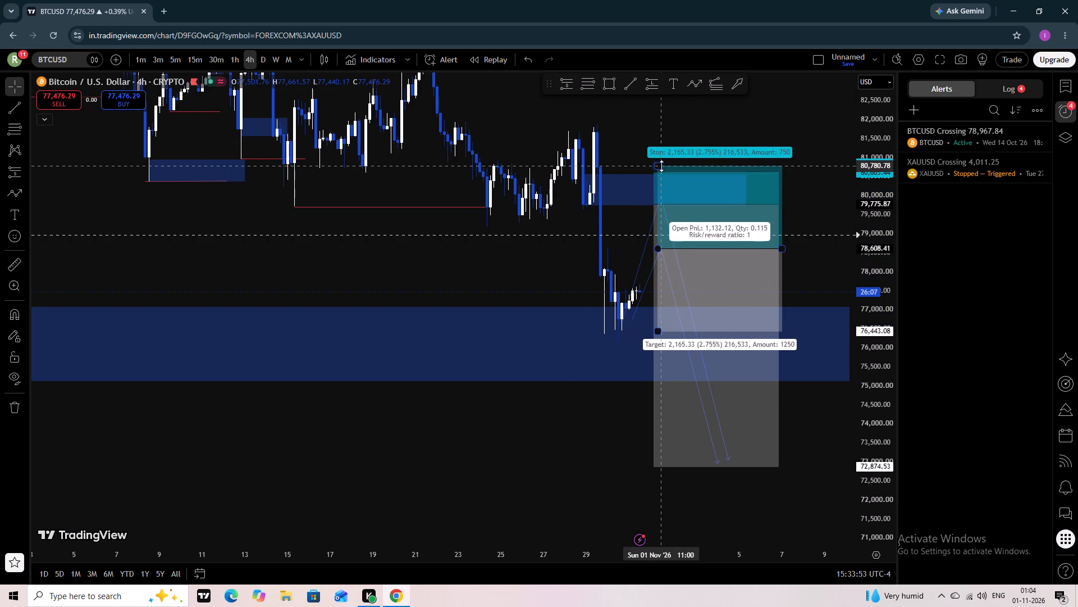
drag(660, 165, 673, 235)
drag(659, 248, 660, 253)
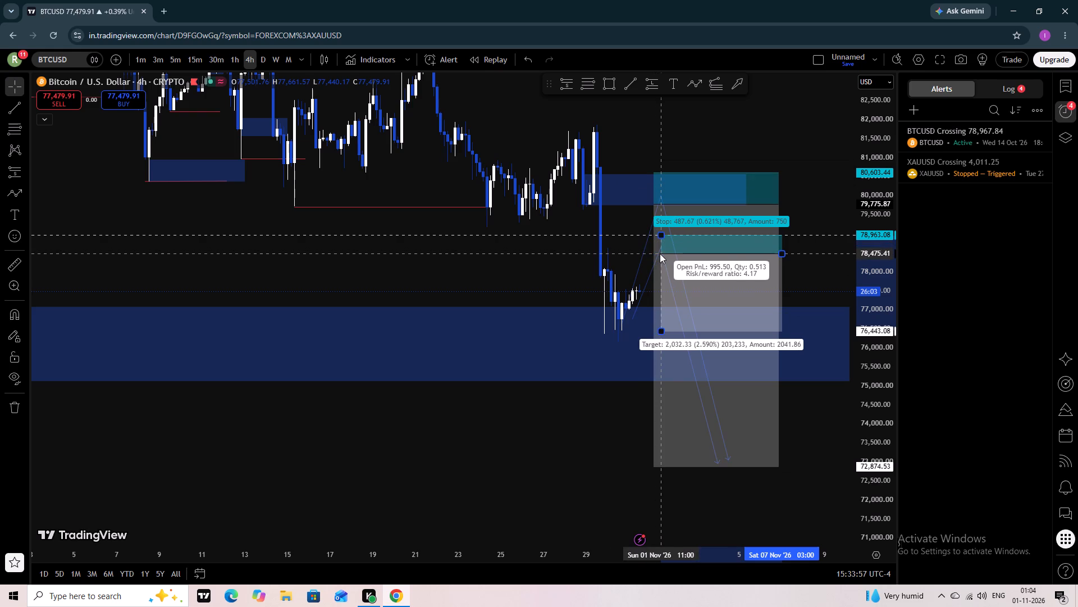
drag(660, 253, 648, 257)
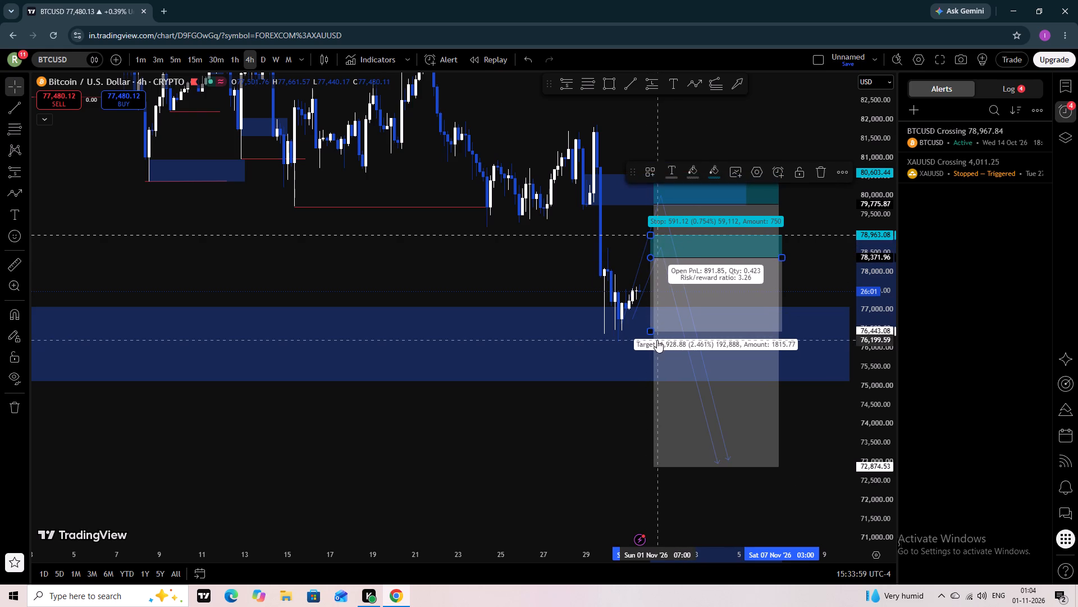
drag(650, 333, 659, 466)
click(596, 449)
scroll(871, 313, up, 3)
scroll(871, 313, down, 2)
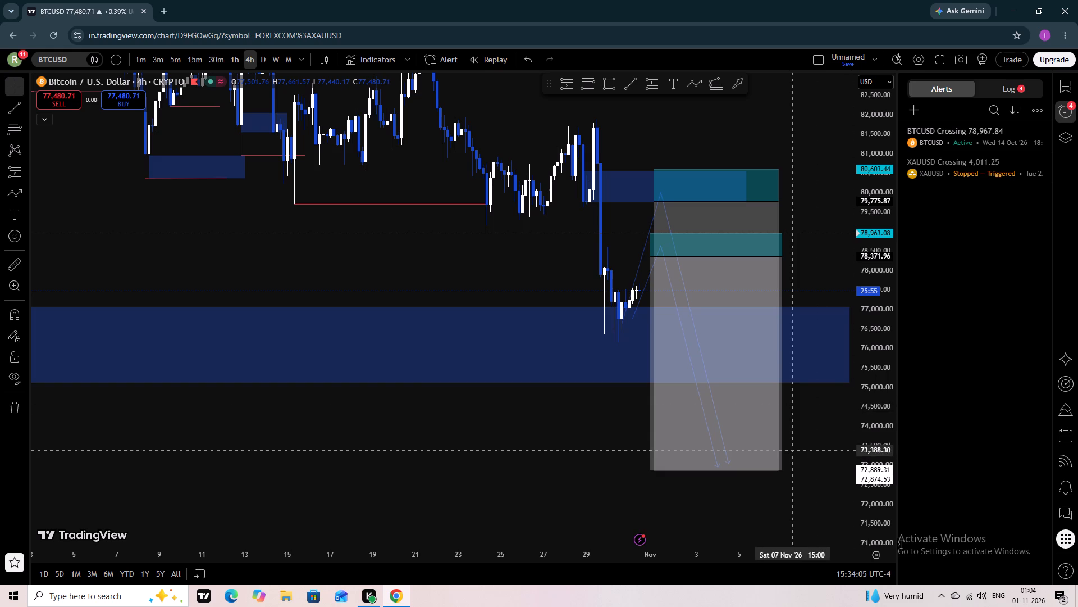
click(779, 452)
click(816, 183)
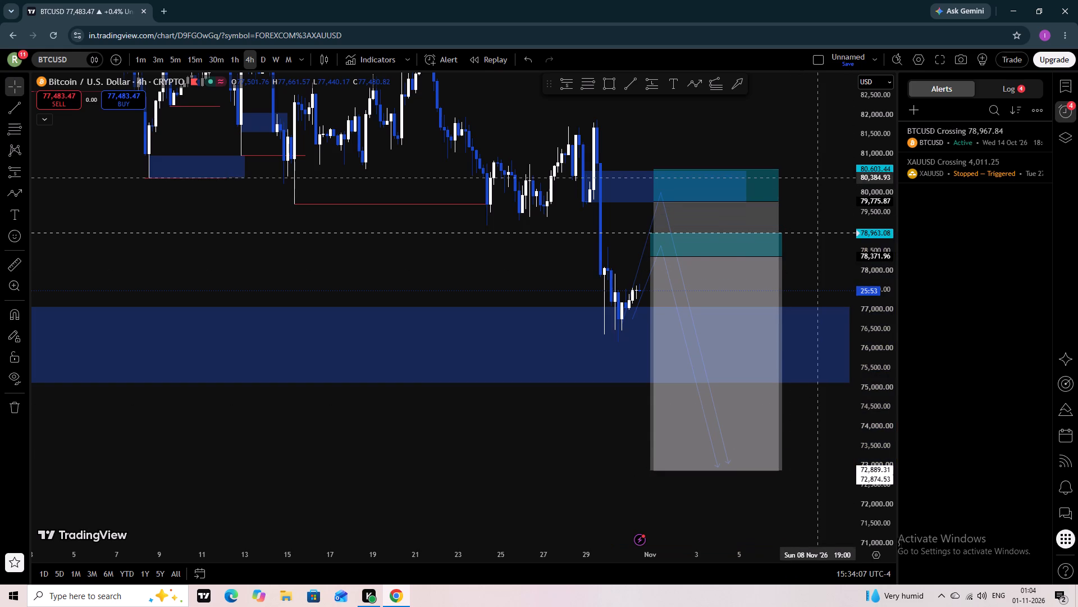
Delete both Short Position drawings from the BTCUSD chart, the one in the upper blue zone and the one below it.
click(784, 244)
click(779, 244)
click(815, 171)
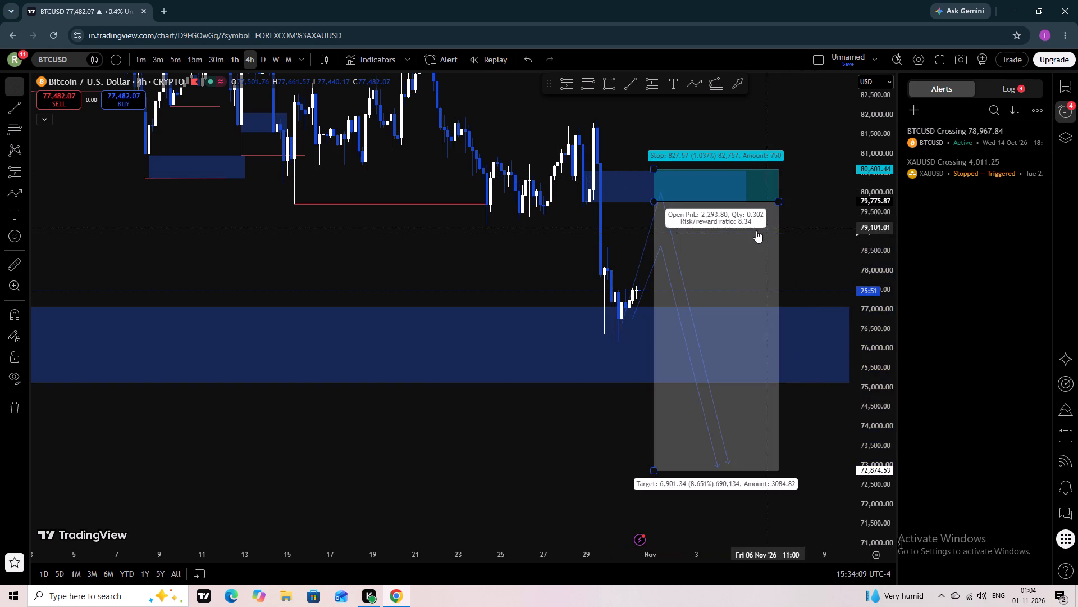
click(756, 230)
click(829, 170)
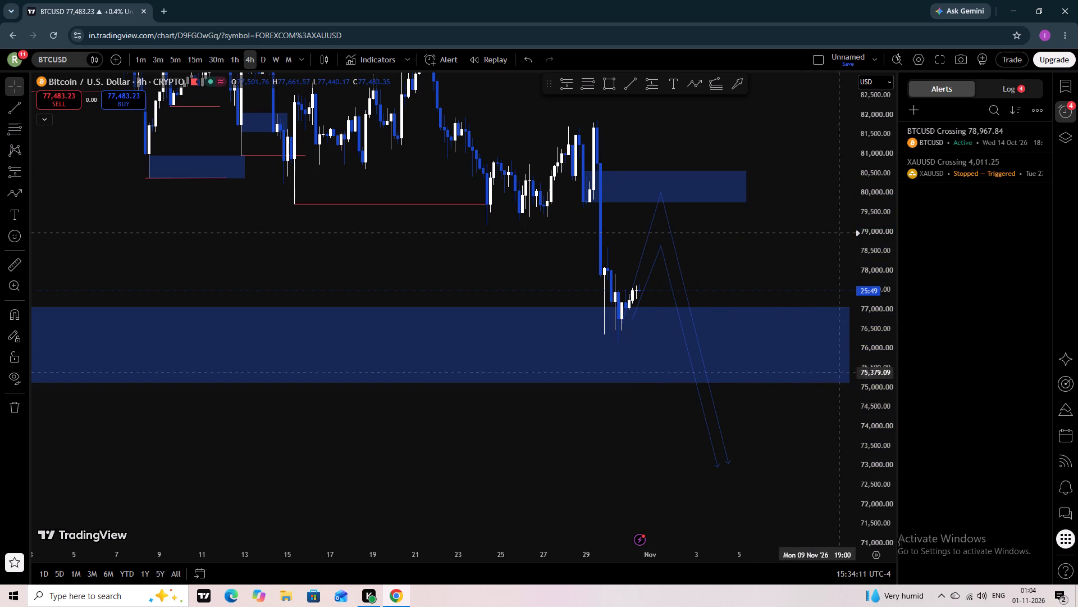
Review the zones, liquidity lines and projected downward paths on the BTCUSD 4-hour chart.
scroll(849, 328, down, 6)
scroll(831, 438, up, 1)
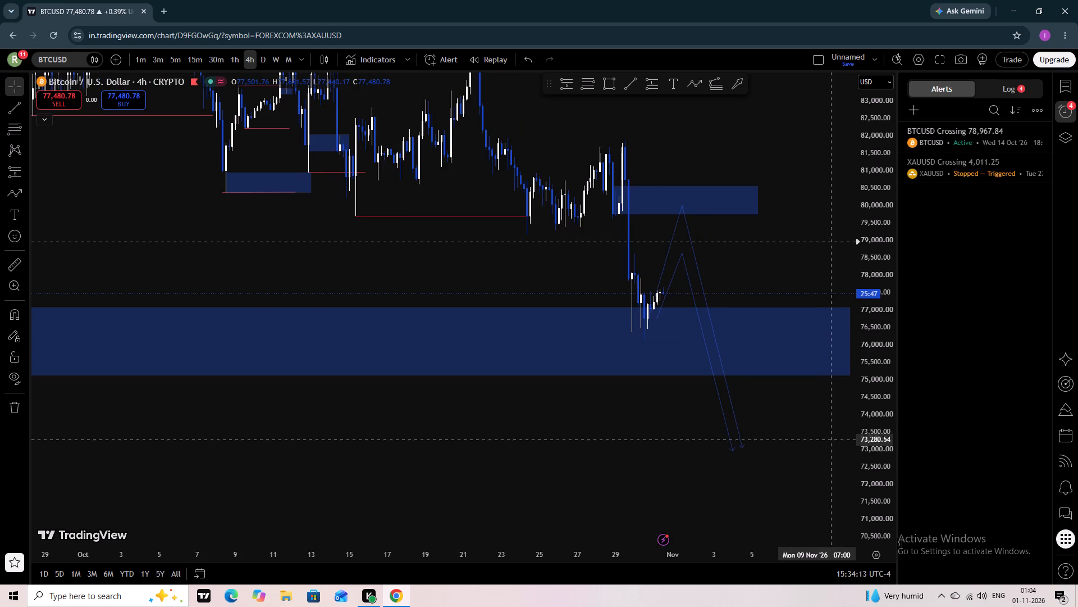
drag(813, 436, 819, 476)
scroll(880, 369, up, 2)
scroll(880, 369, down, 2)
scroll(880, 369, up, 1)
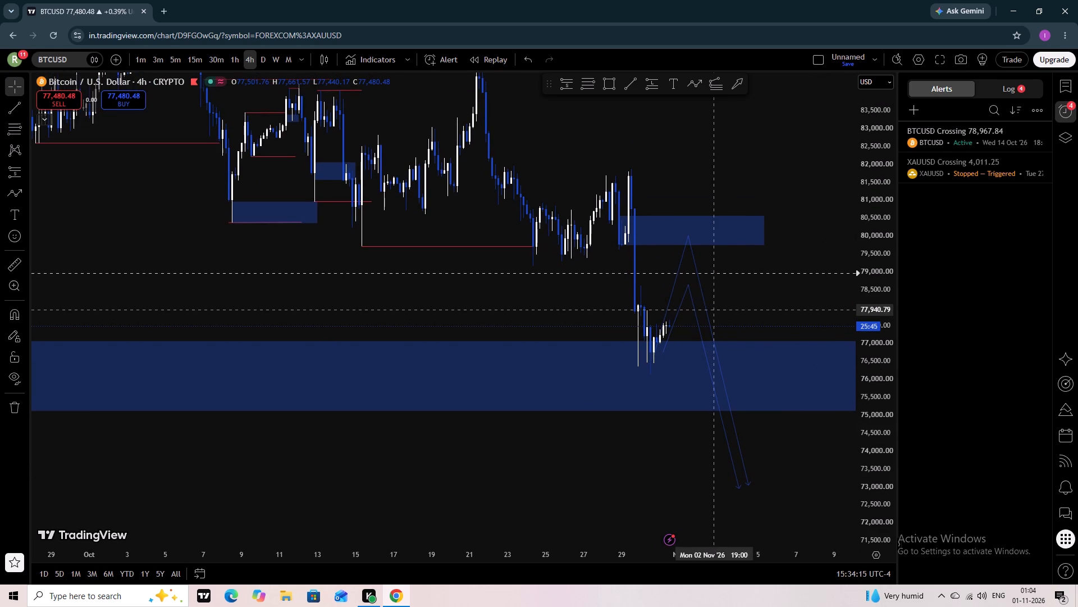
scroll(883, 258, down, 1)
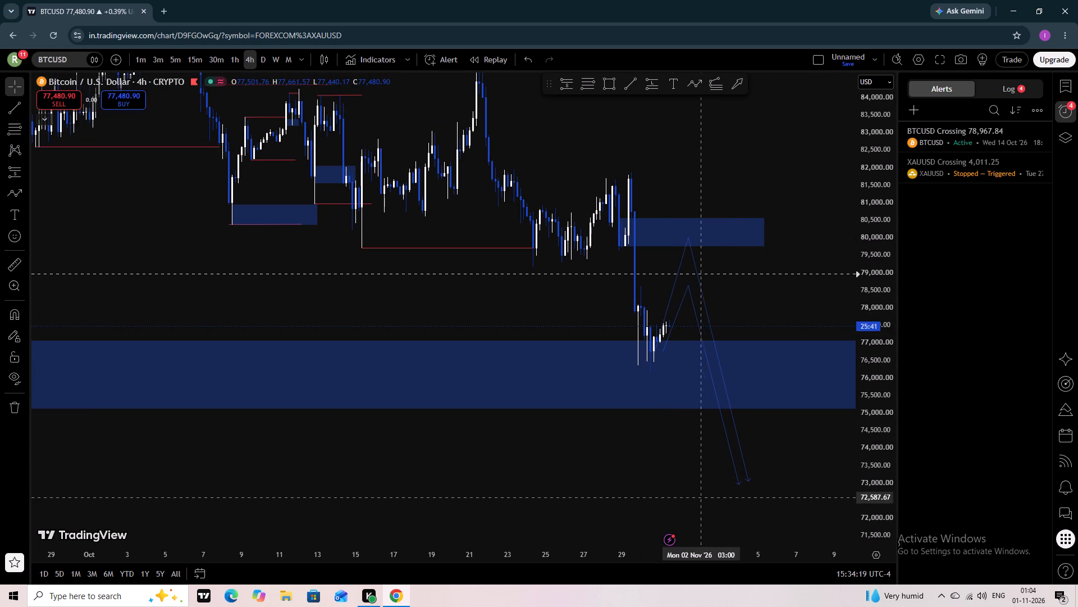
Switch the side panel from alerts to the watchlist and collapse it to widen the BTCUSD chart.
click(1054, 88)
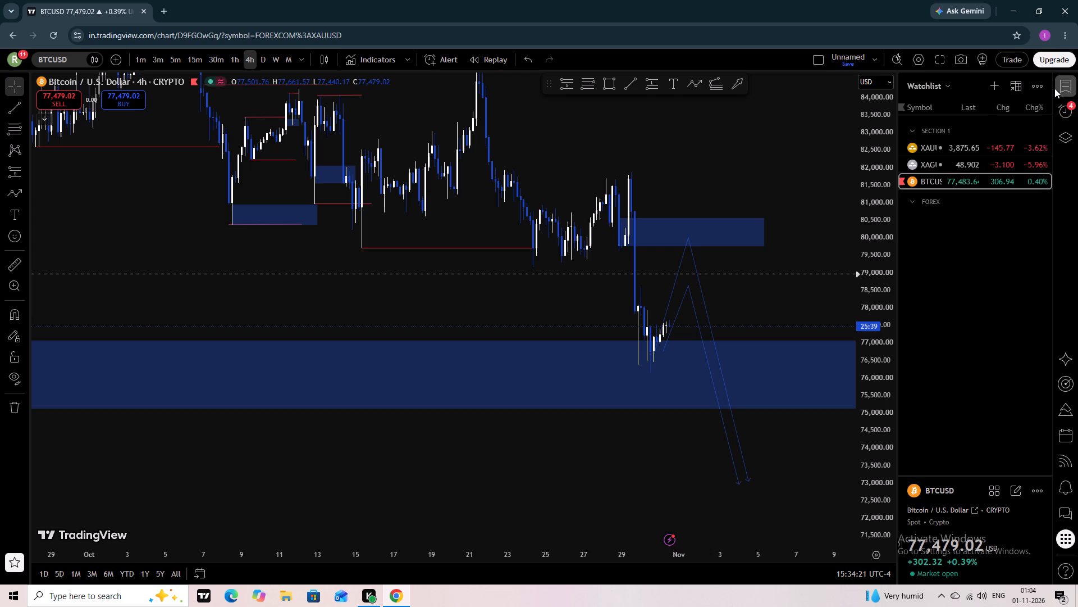
click(168, 6)
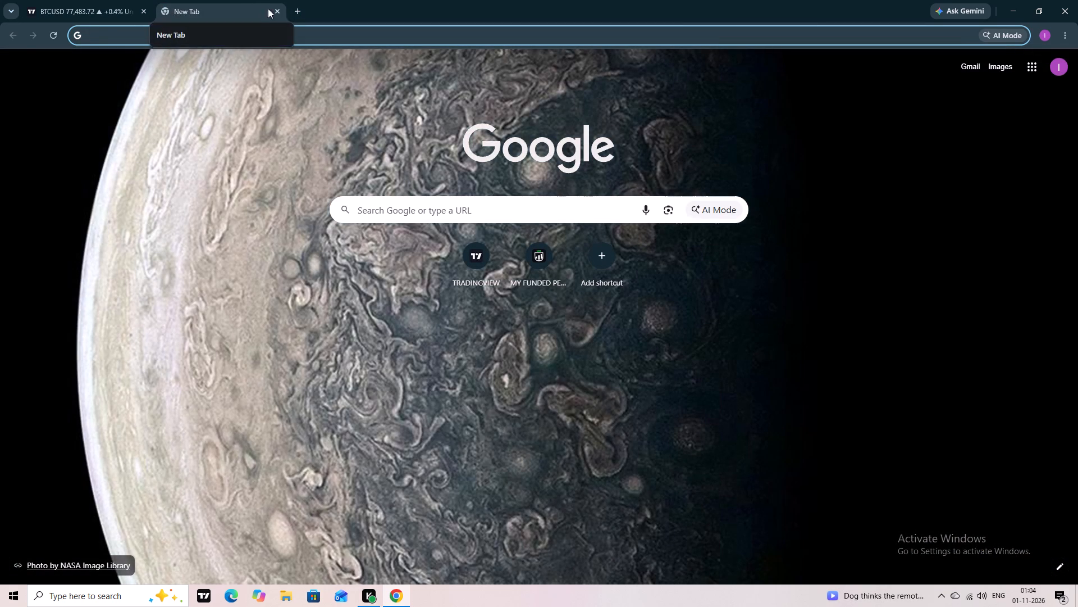
click(276, 10)
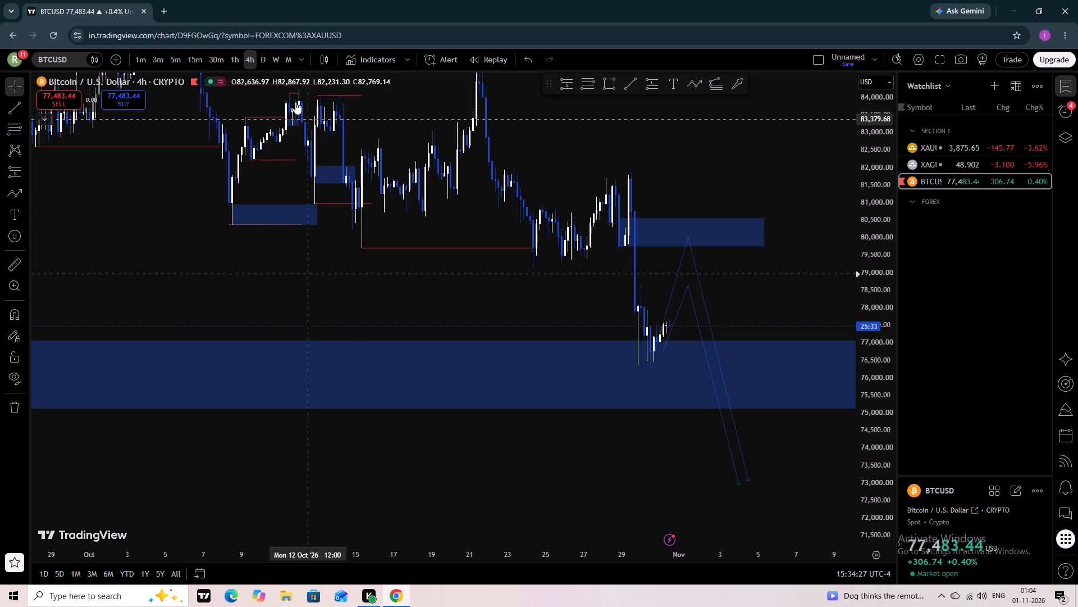
click(1068, 85)
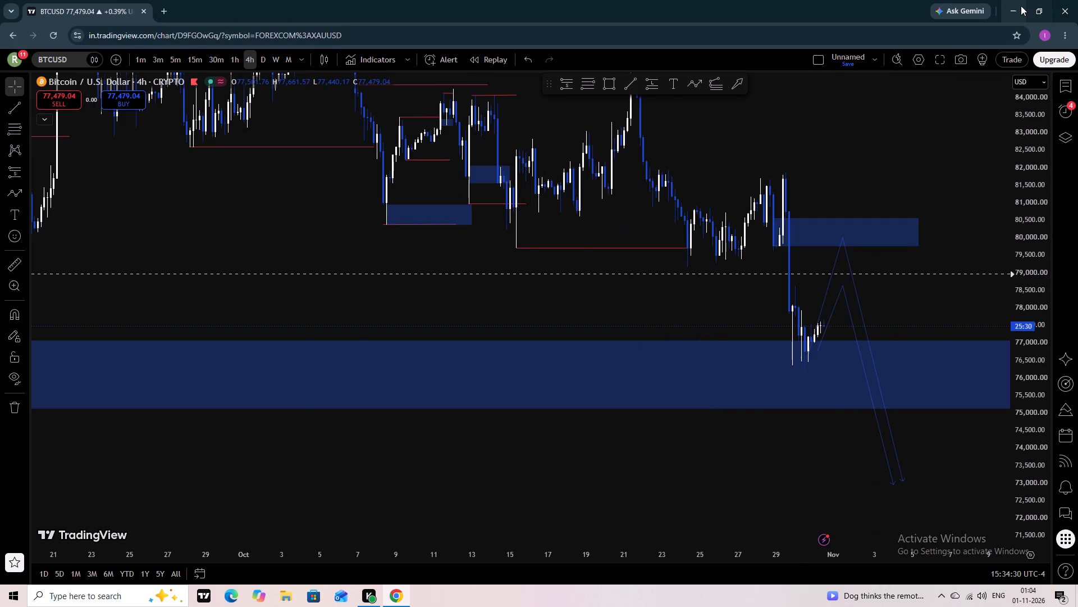
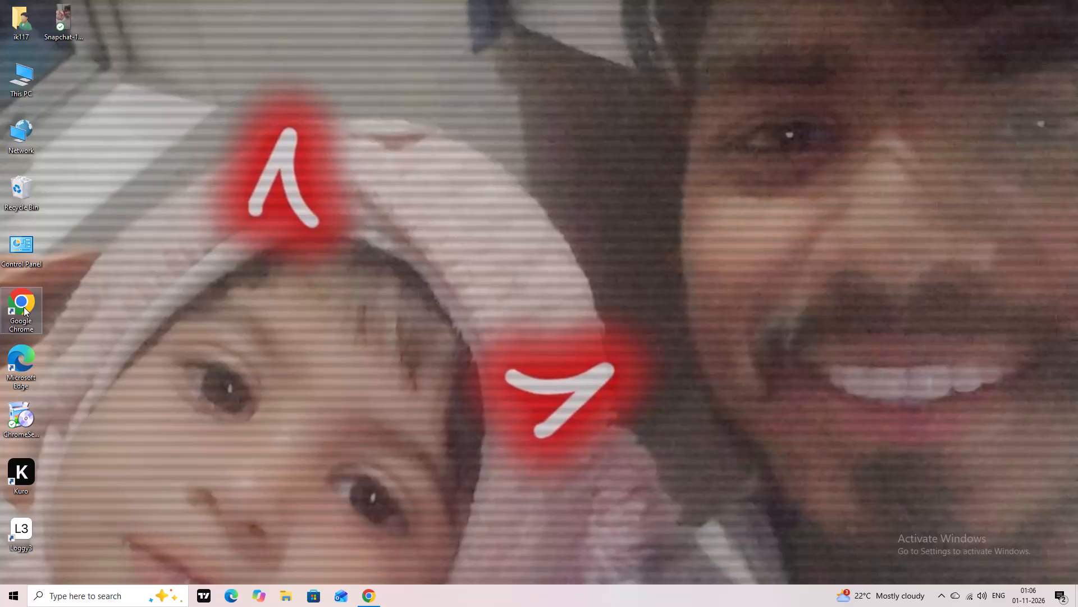
Open the Constant Funded website through the recent Google search "constant fu nded" and dismiss its special offer pop-up.
click(403, 61)
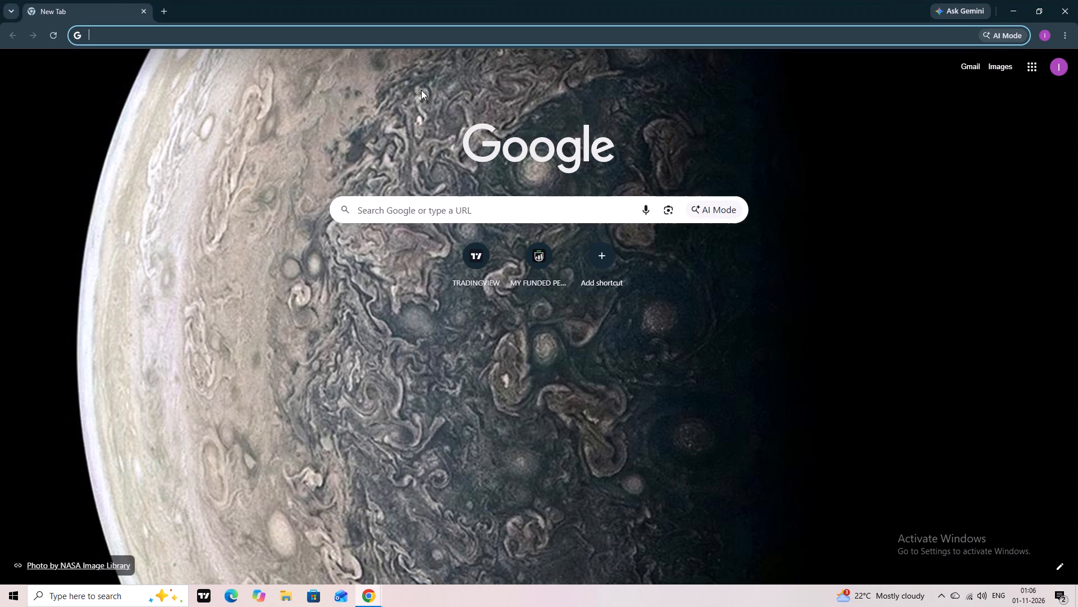
right_drag(573, 244, 545, 239)
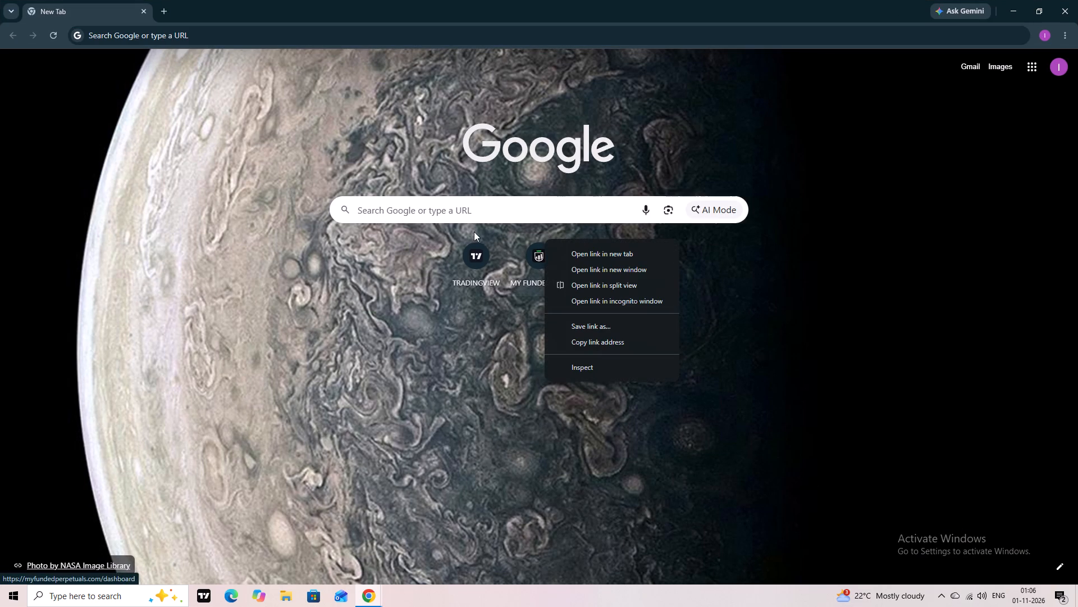
click(455, 210)
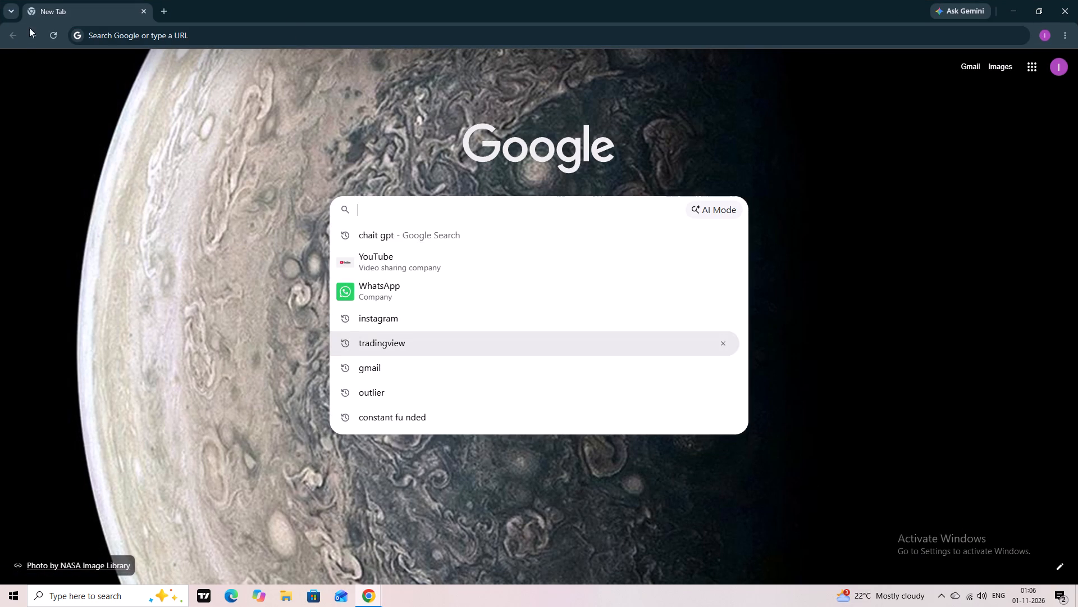
click(381, 427)
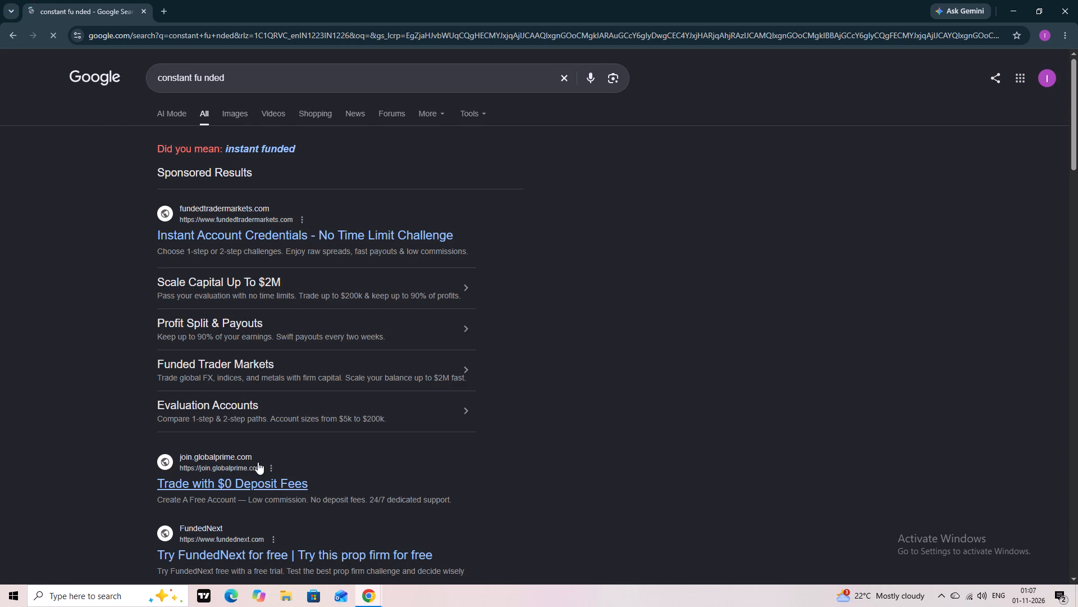
scroll(258, 461, down, 4)
scroll(258, 461, up, 1)
scroll(258, 461, down, 1)
click(280, 442)
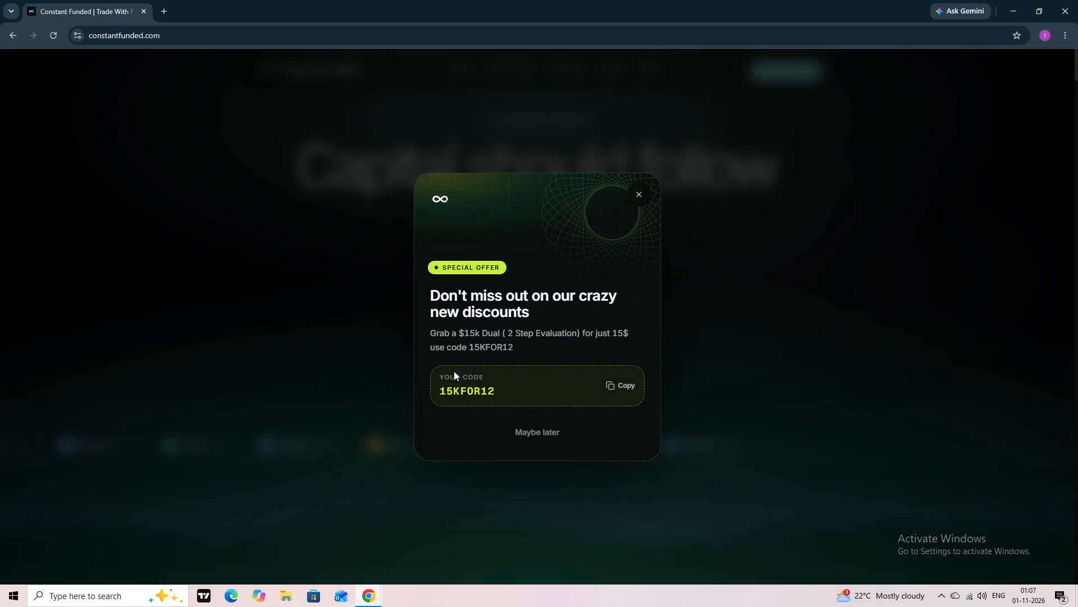
click(641, 191)
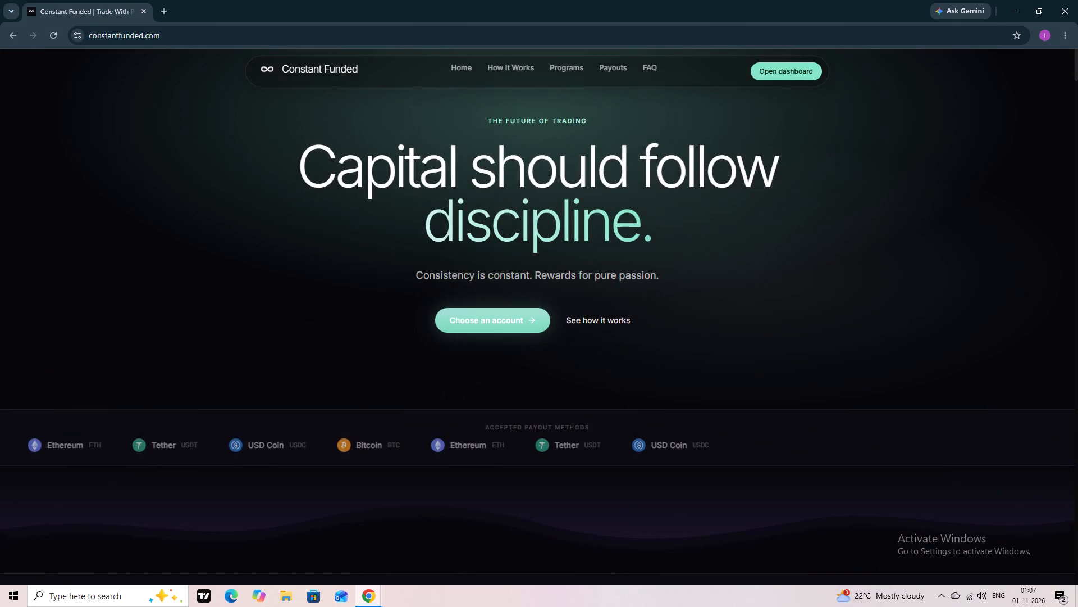
Open the Constant Funded dashboard and review the Constant Access 5K challenge's account overview, trading summary and objectives.
click(771, 70)
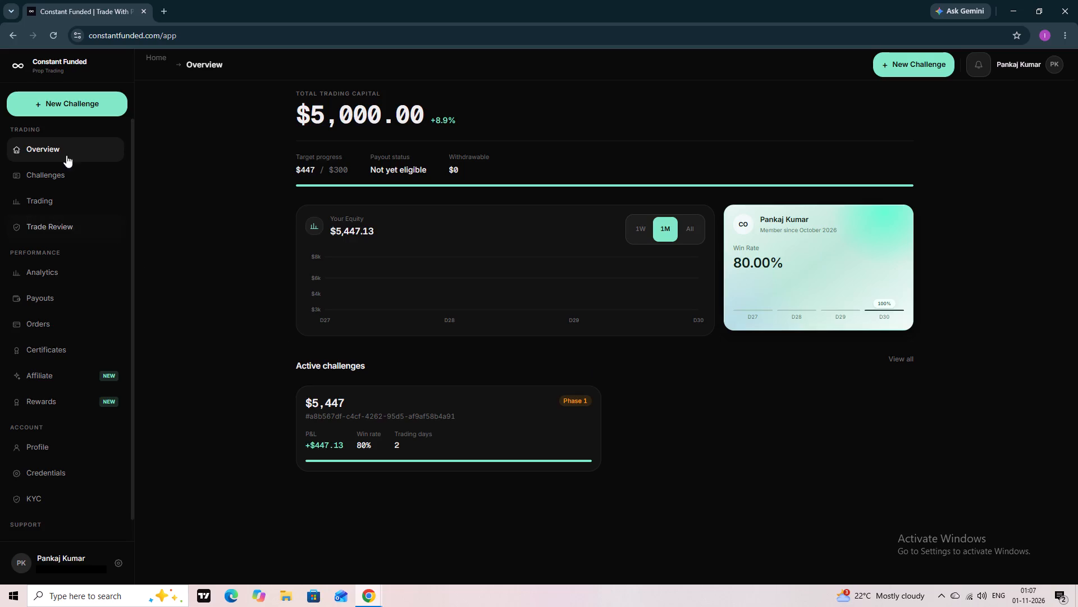
click(86, 173)
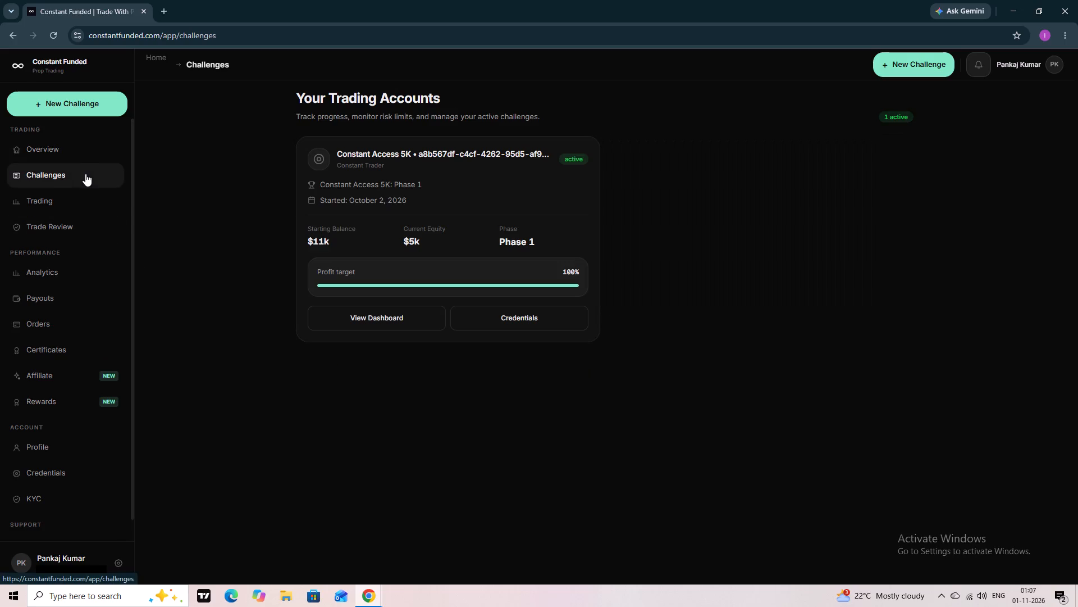
click(368, 307)
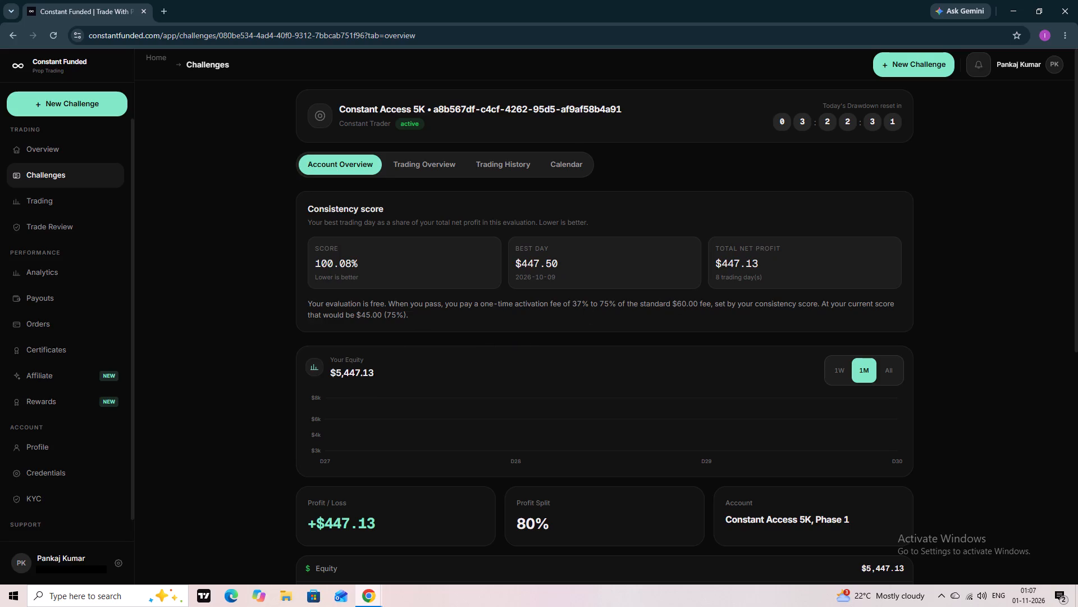
scroll(712, 283, down, 4)
scroll(712, 283, up, 1)
scroll(712, 283, down, 12)
scroll(711, 297, up, 2)
scroll(711, 297, down, 1)
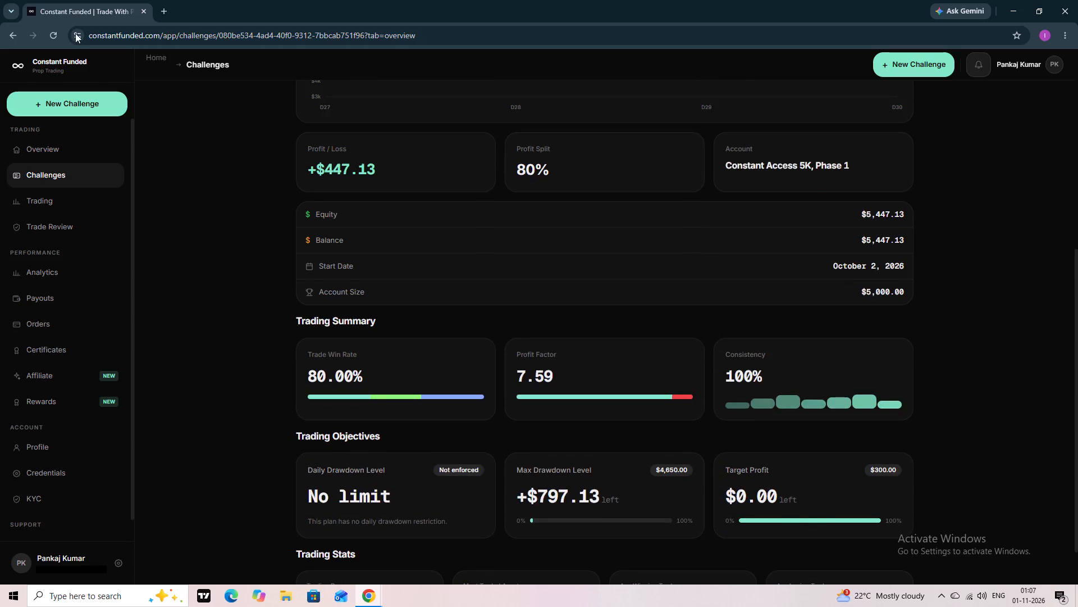
Close the Constant Funded tab from the list of open tabs.
click(13, 10)
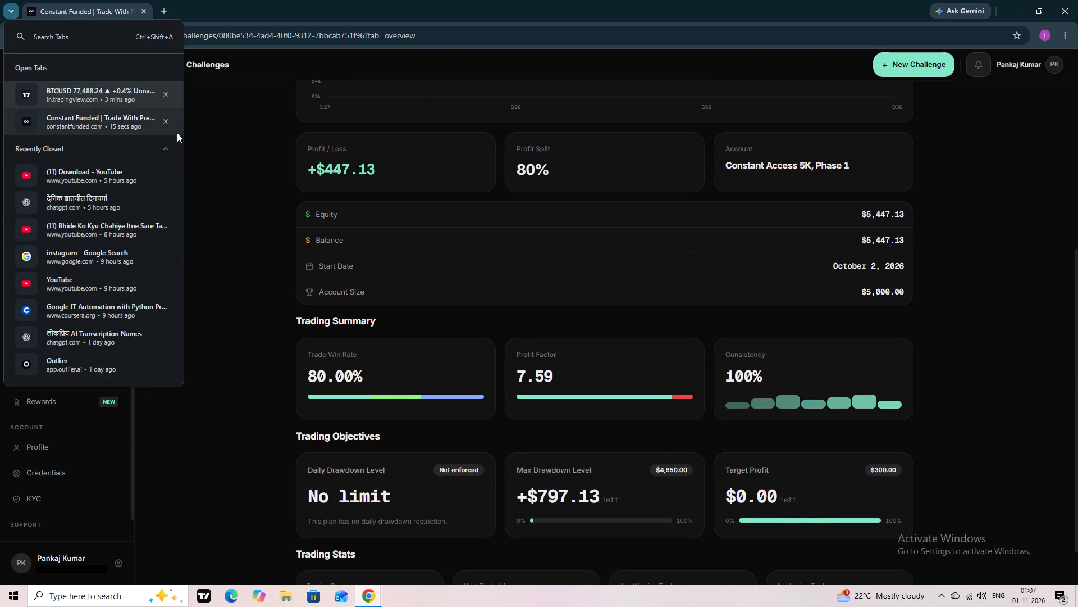
click(168, 122)
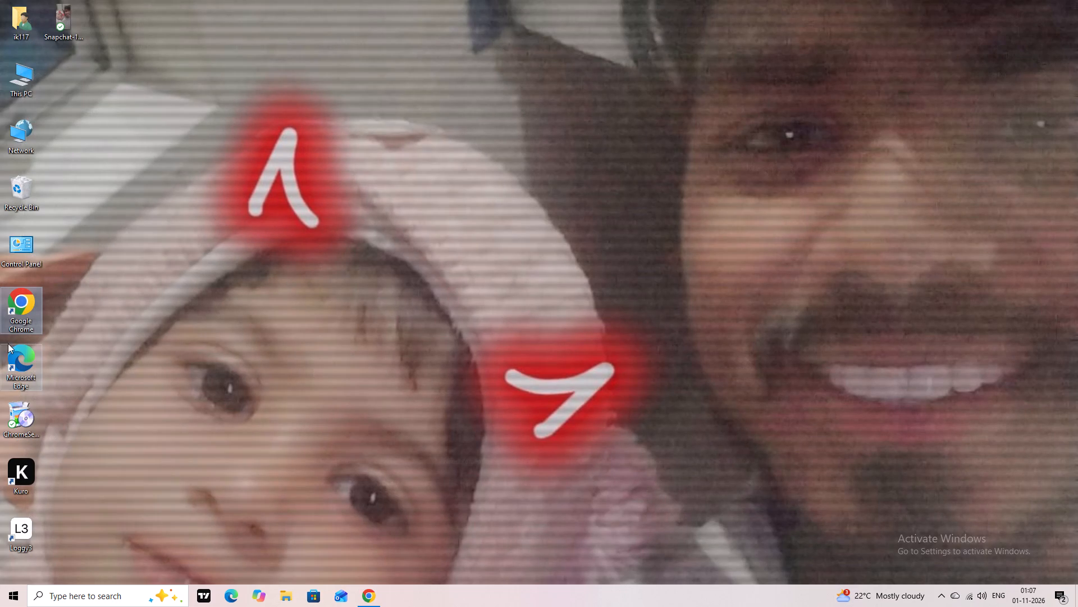
Switch to the Chrome window with the BTCUSD chart and look through the recently closed tabs.
click(381, 606)
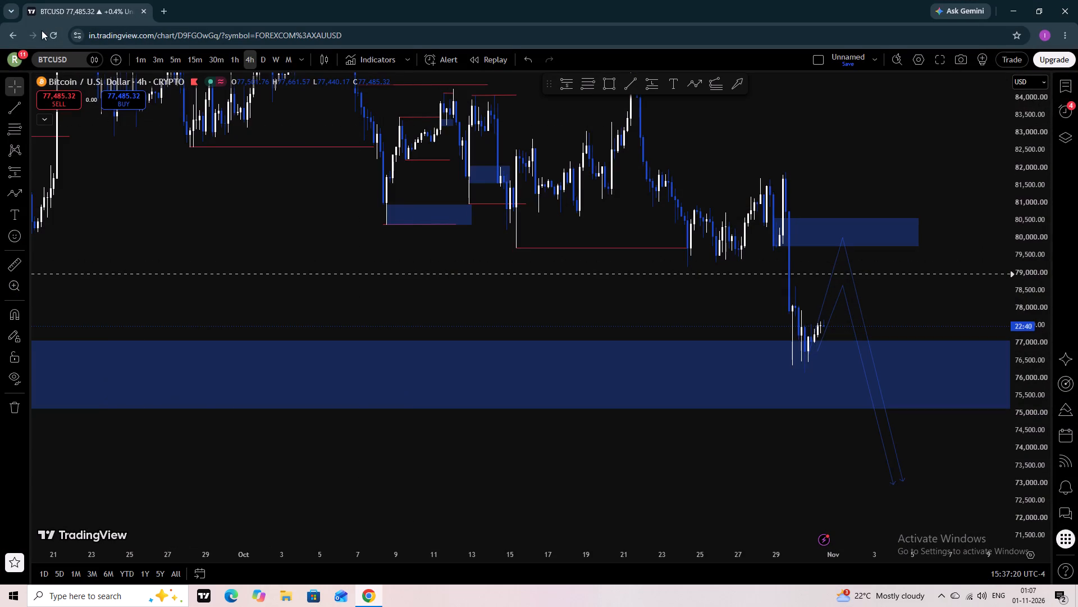
click(19, 10)
scroll(122, 227, down, 1)
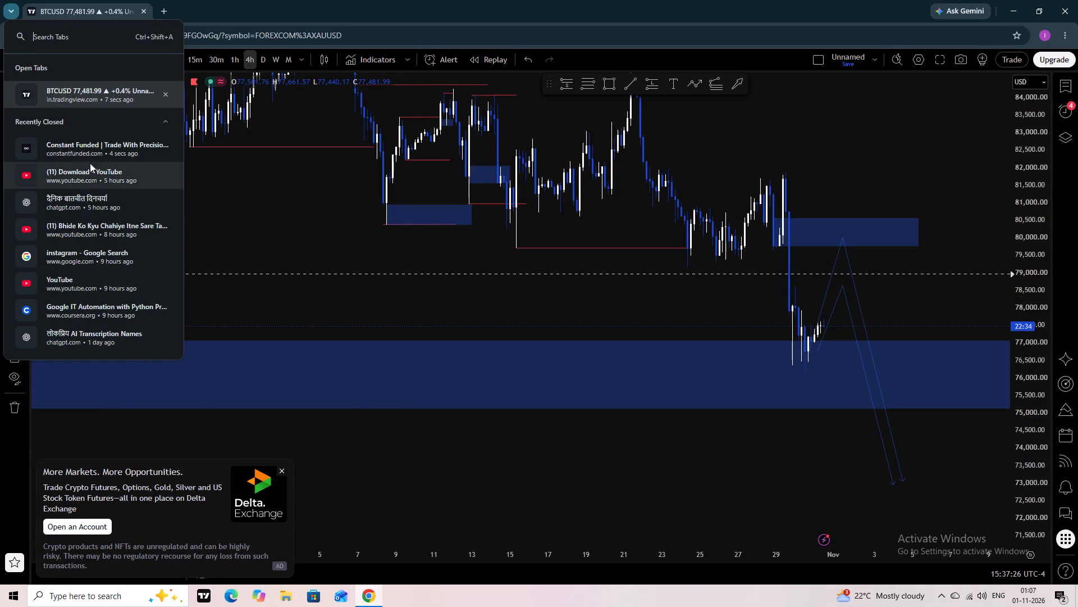
click(283, 218)
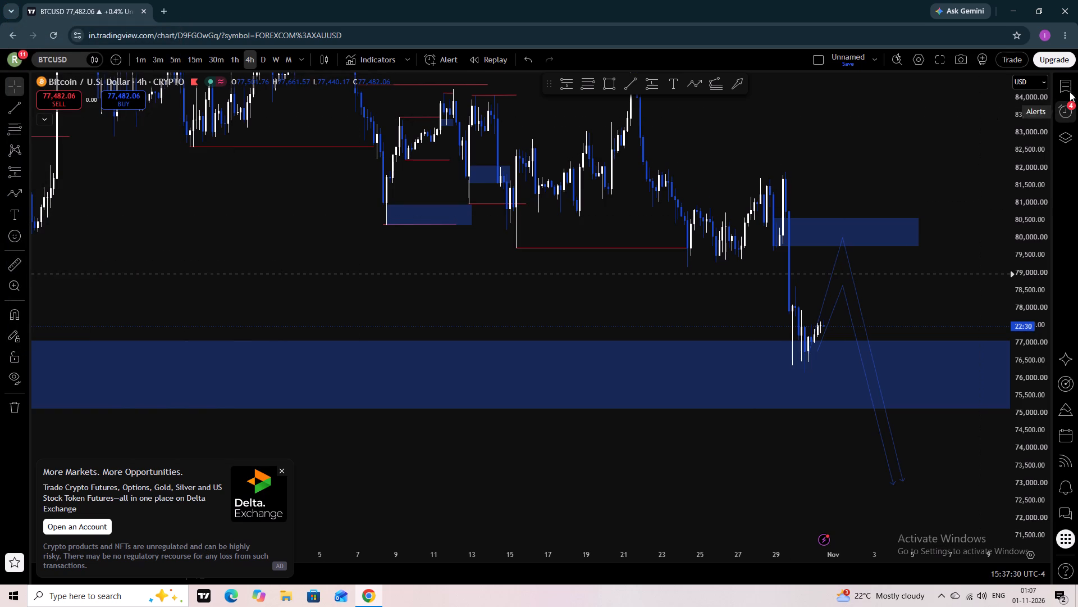
Show the browsing history beside the chart and find the "infube" search group.
click(1071, 28)
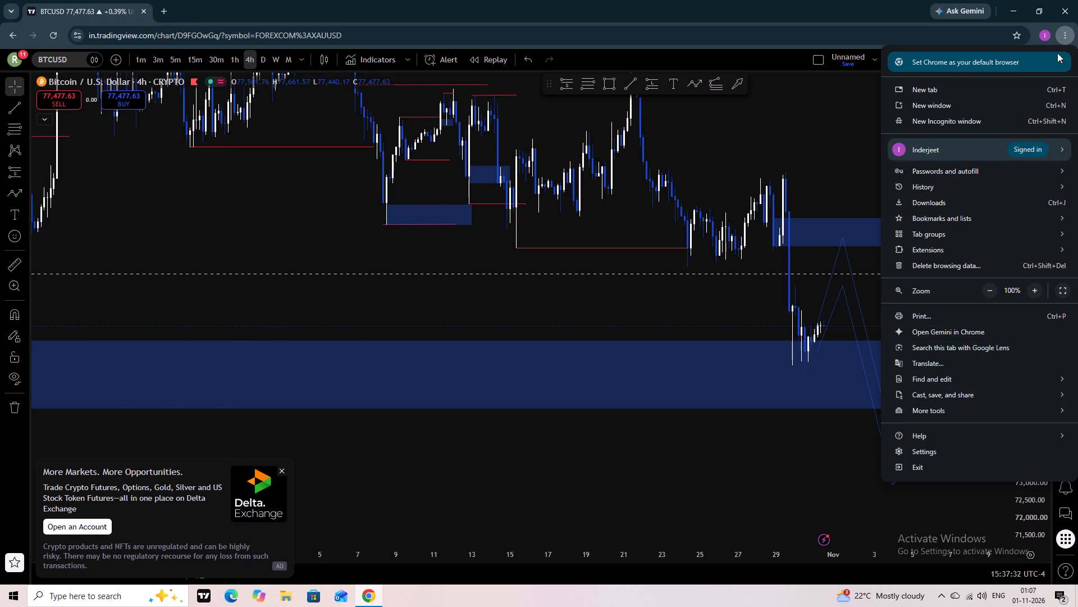
click(976, 179)
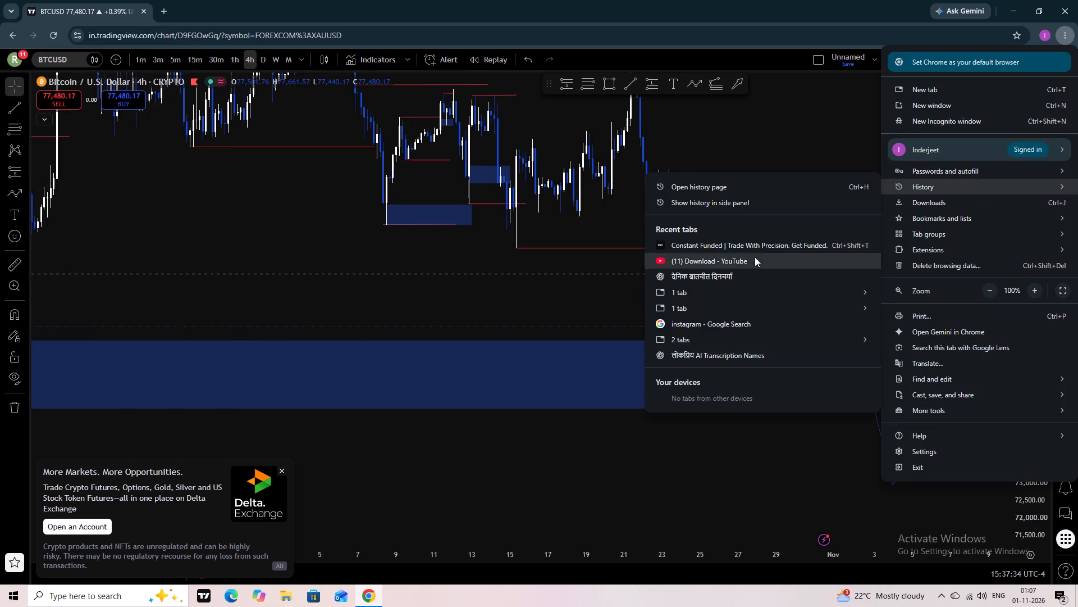
click(723, 207)
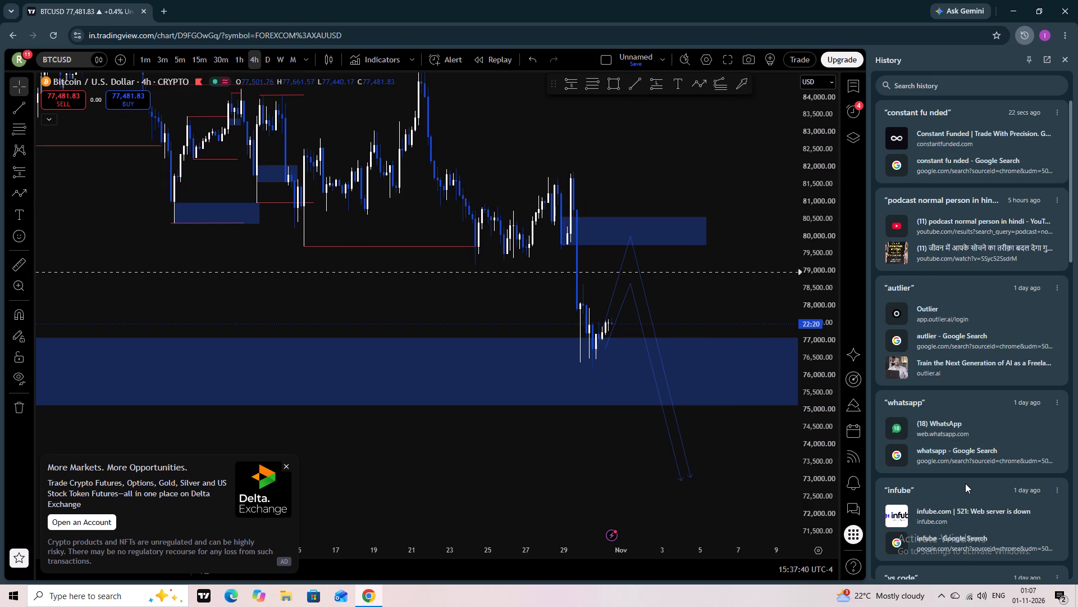
scroll(967, 493, down, 1)
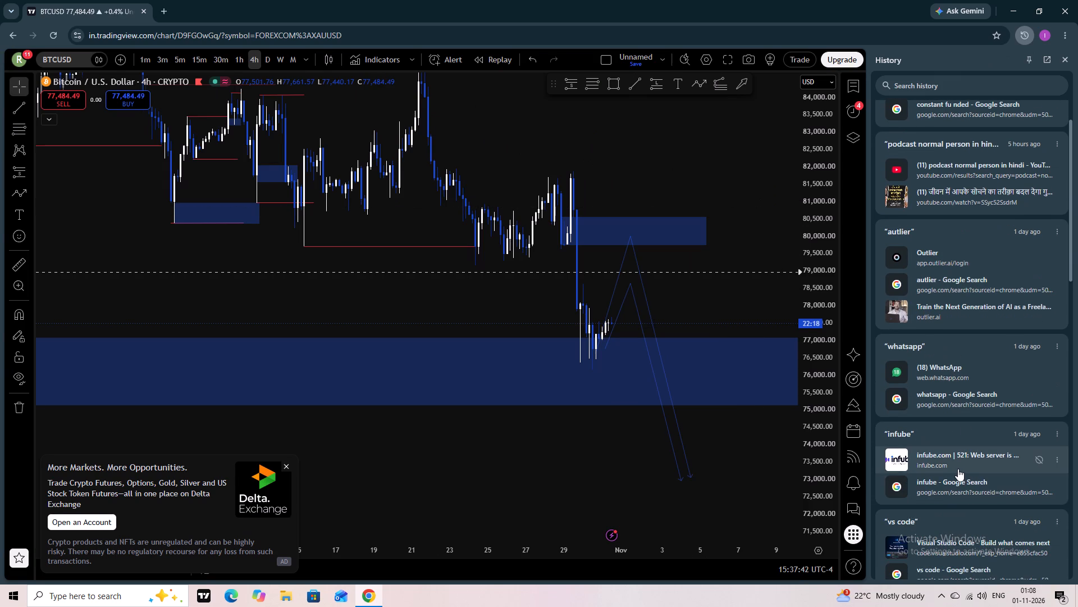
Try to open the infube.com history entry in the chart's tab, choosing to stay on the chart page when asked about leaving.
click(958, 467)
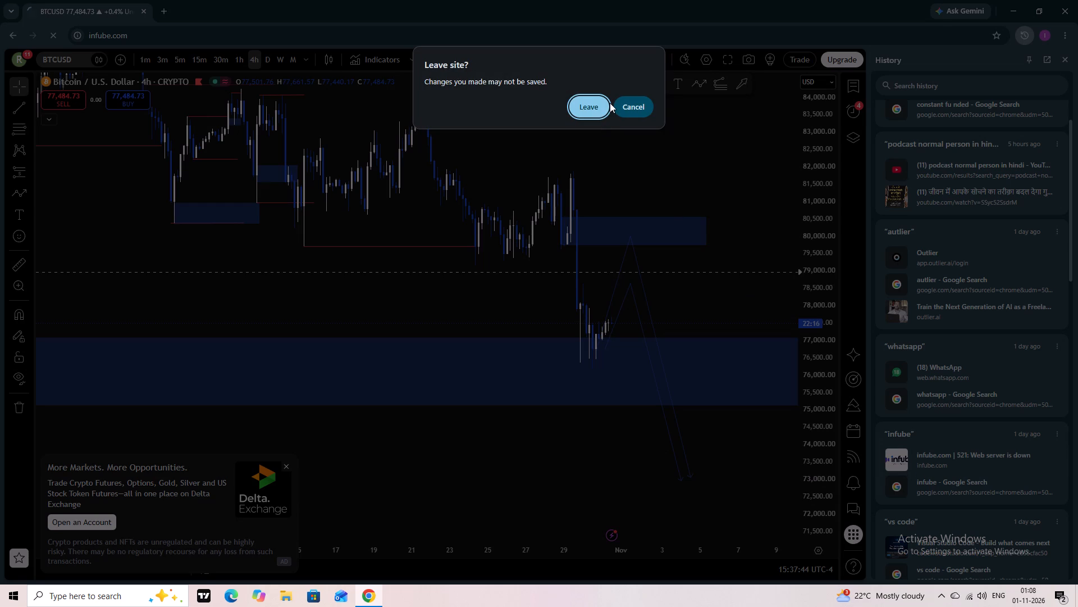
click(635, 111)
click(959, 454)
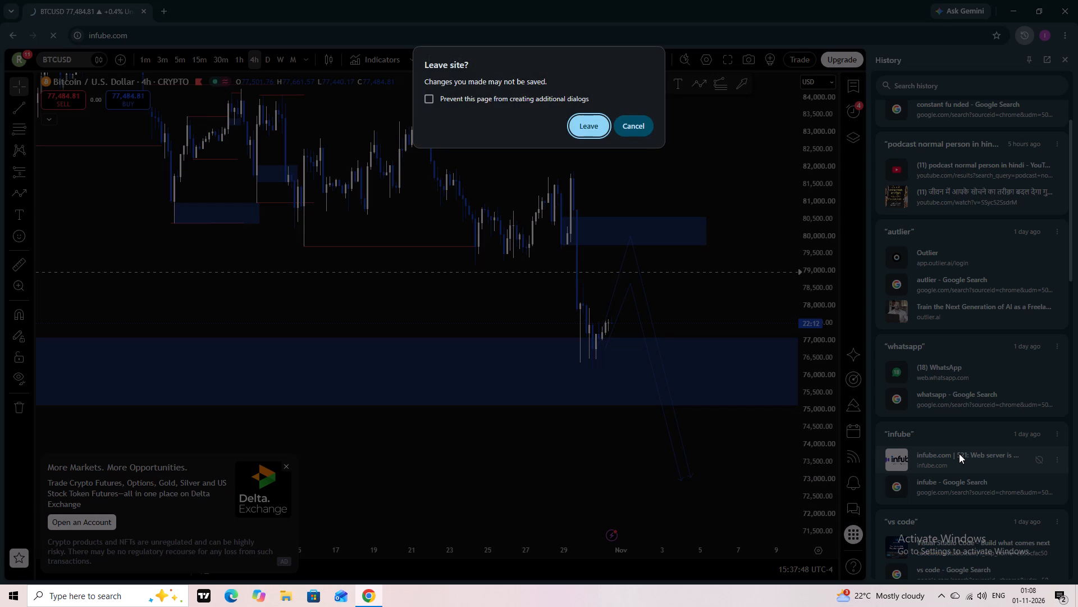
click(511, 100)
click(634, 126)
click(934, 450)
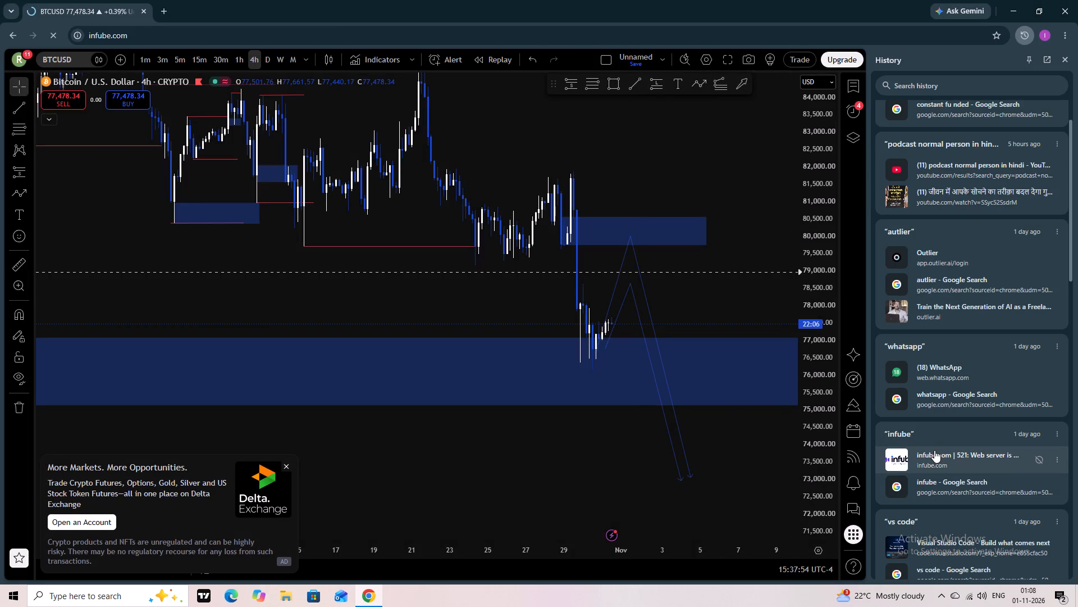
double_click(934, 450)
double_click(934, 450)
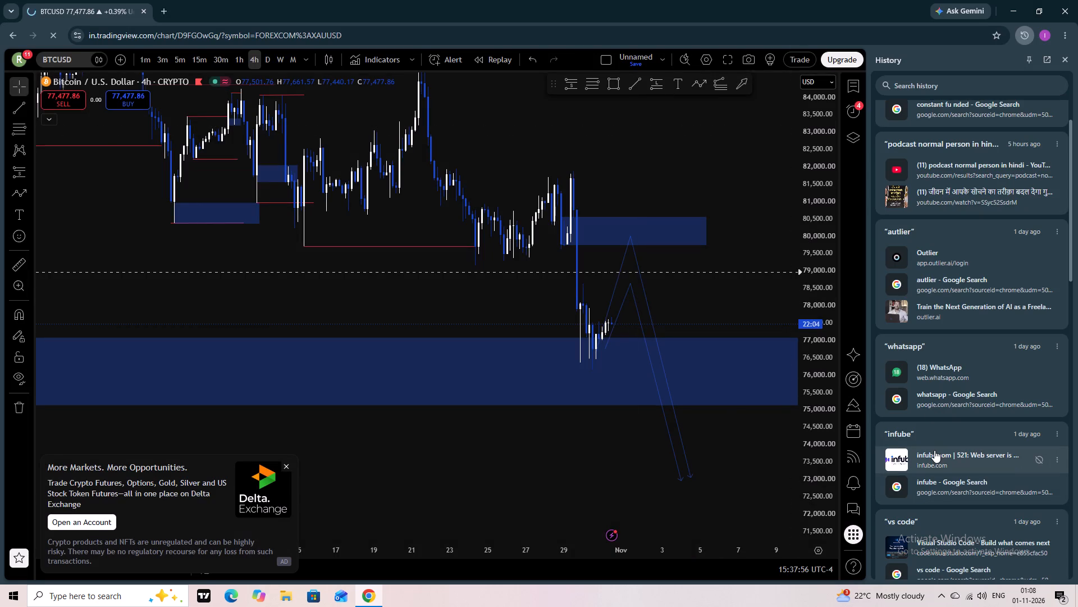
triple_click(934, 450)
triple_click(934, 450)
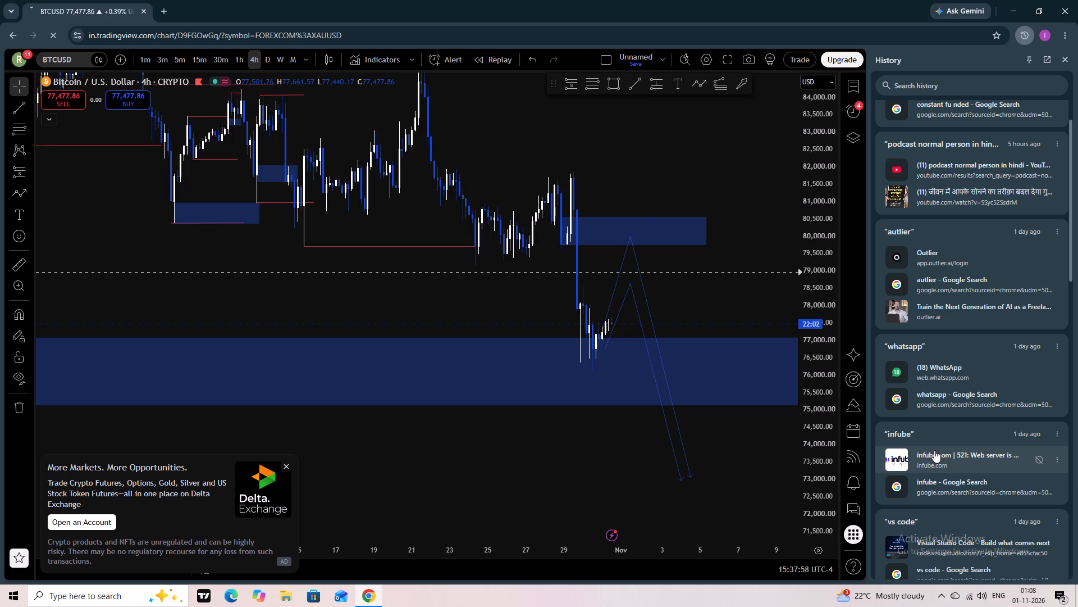
Open the infube.com history entry in a separate new tab, keeping the BTCUSD chart tab open.
drag(934, 450, 312, 123)
drag(282, 90, 226, 74)
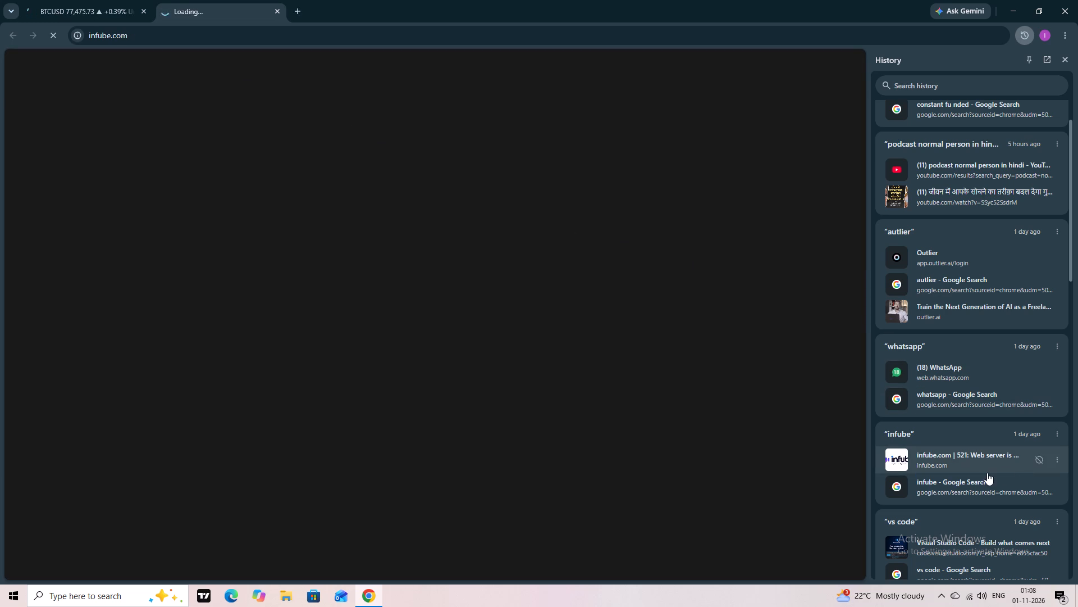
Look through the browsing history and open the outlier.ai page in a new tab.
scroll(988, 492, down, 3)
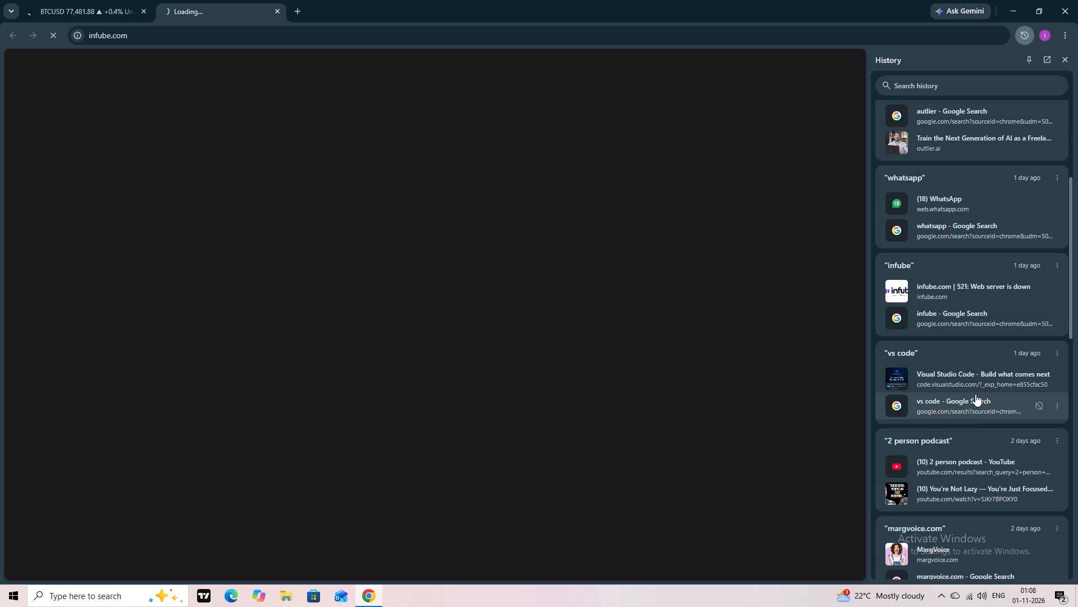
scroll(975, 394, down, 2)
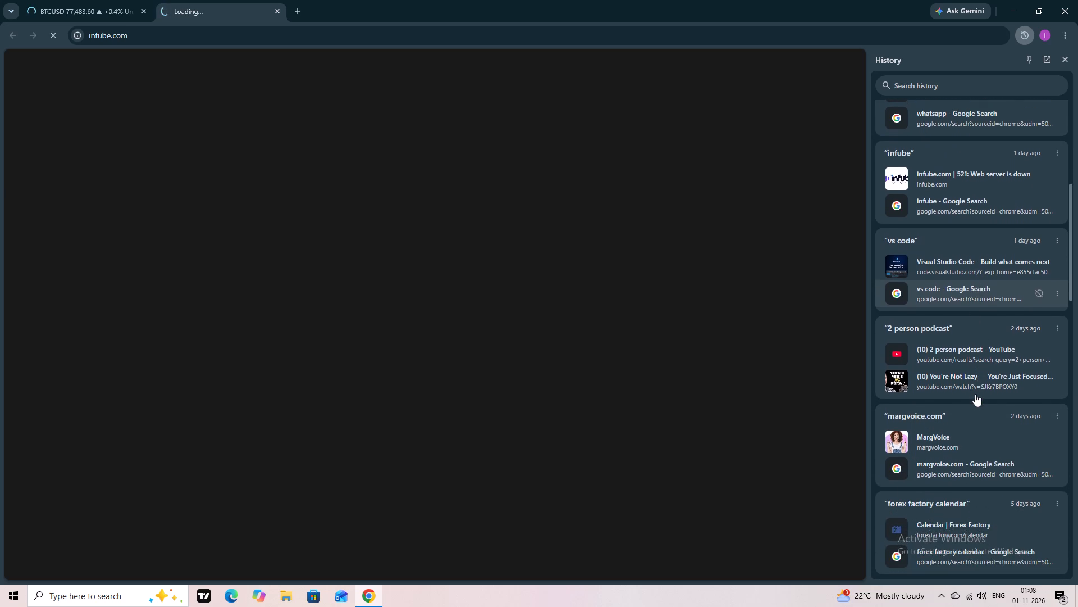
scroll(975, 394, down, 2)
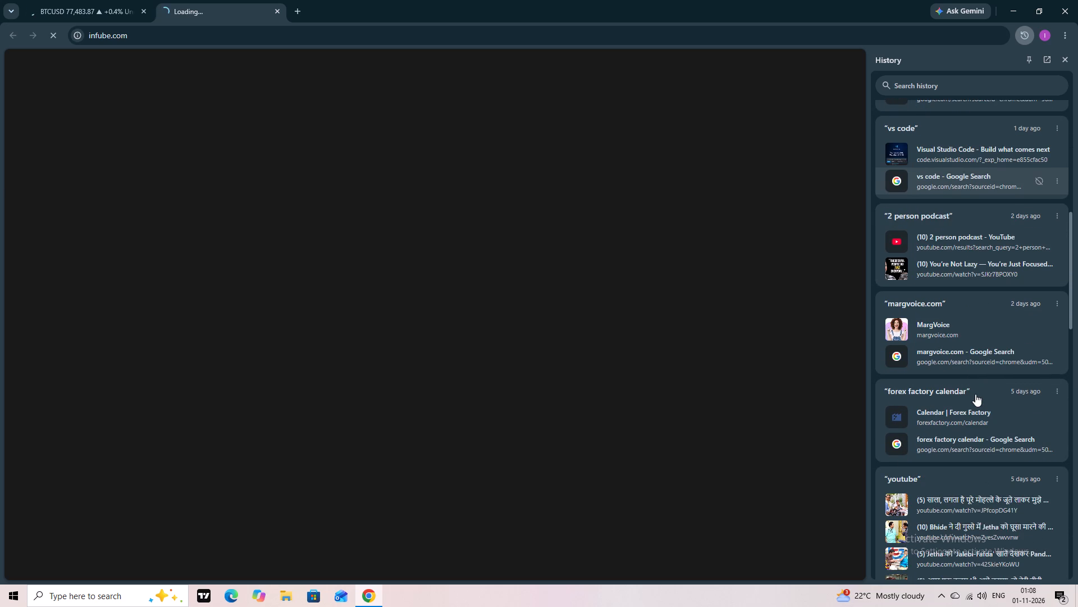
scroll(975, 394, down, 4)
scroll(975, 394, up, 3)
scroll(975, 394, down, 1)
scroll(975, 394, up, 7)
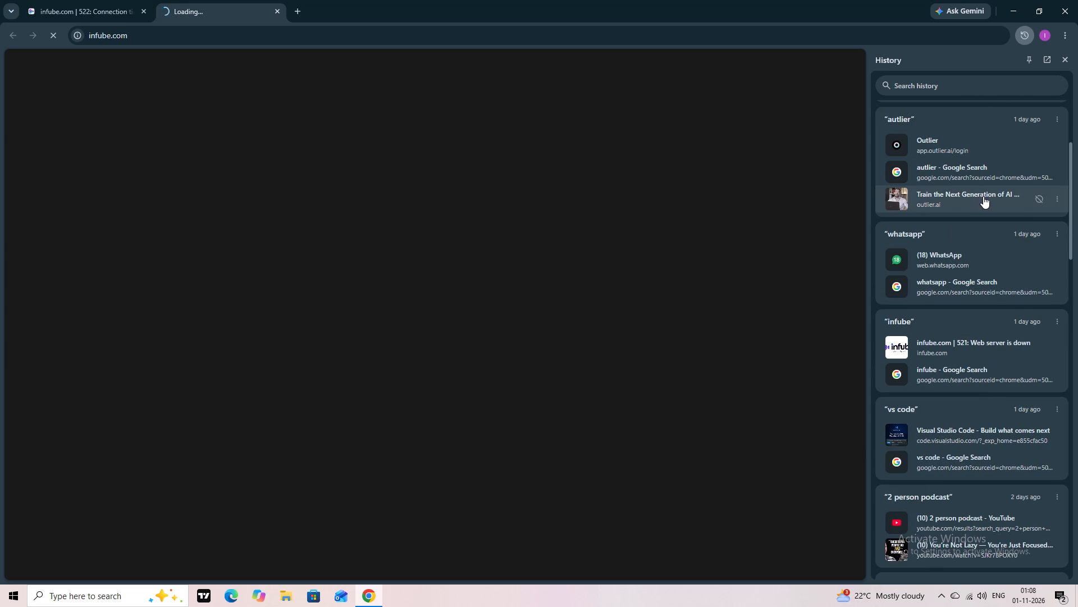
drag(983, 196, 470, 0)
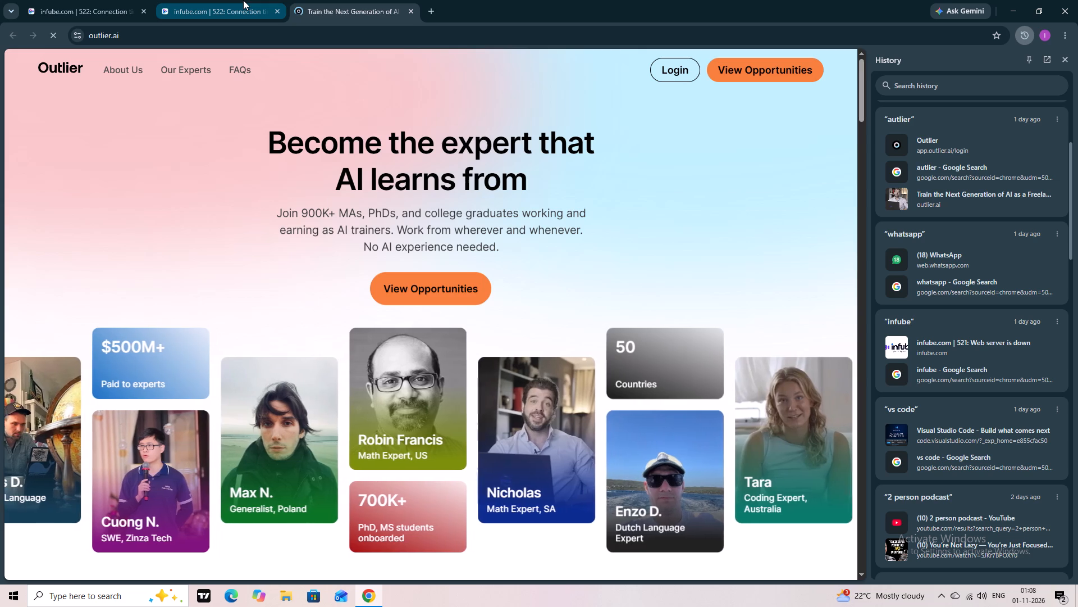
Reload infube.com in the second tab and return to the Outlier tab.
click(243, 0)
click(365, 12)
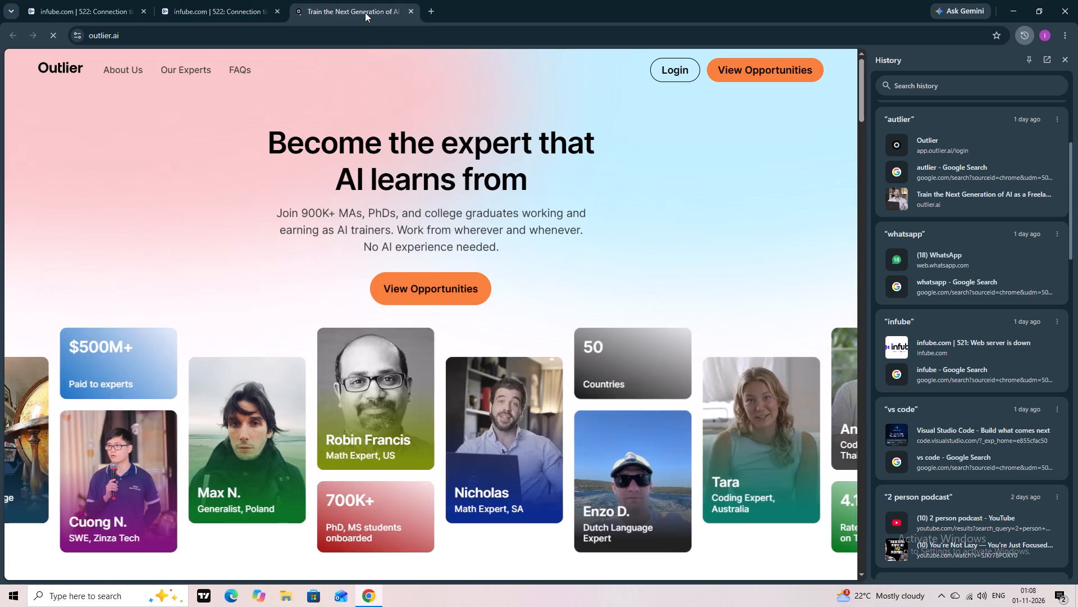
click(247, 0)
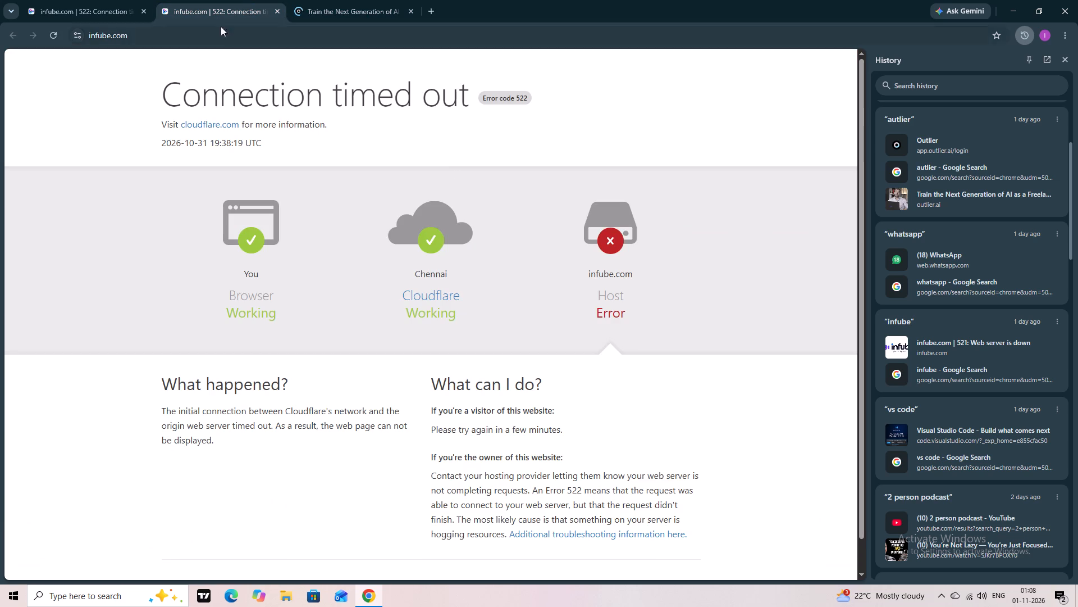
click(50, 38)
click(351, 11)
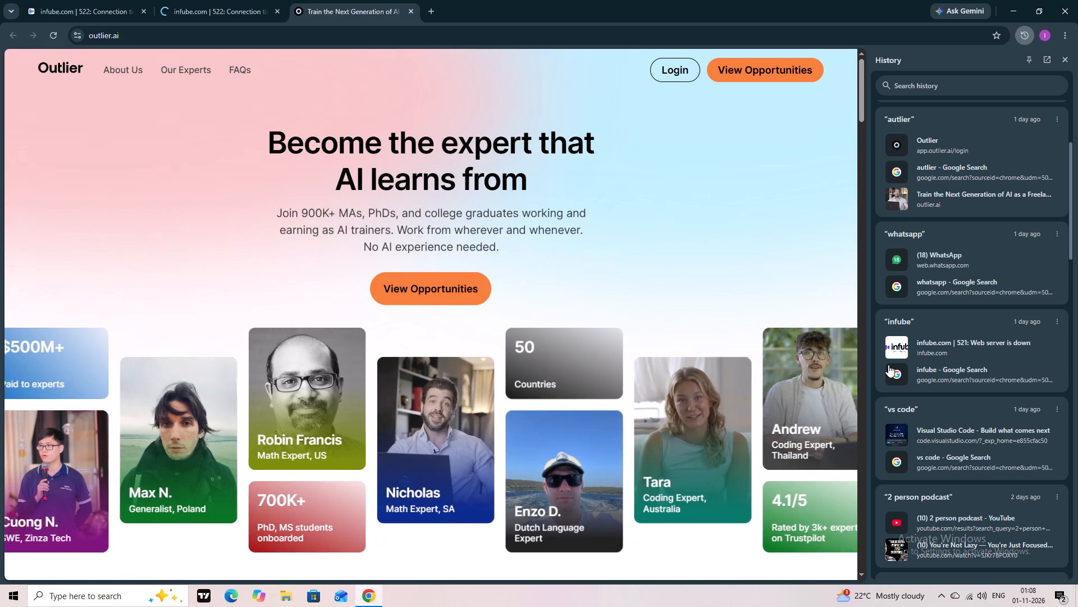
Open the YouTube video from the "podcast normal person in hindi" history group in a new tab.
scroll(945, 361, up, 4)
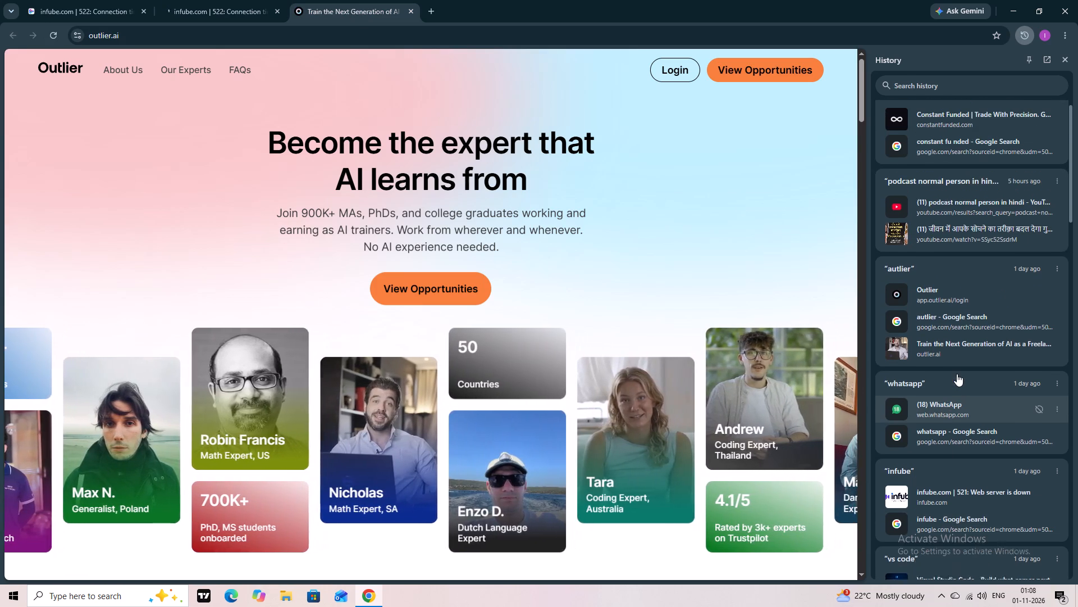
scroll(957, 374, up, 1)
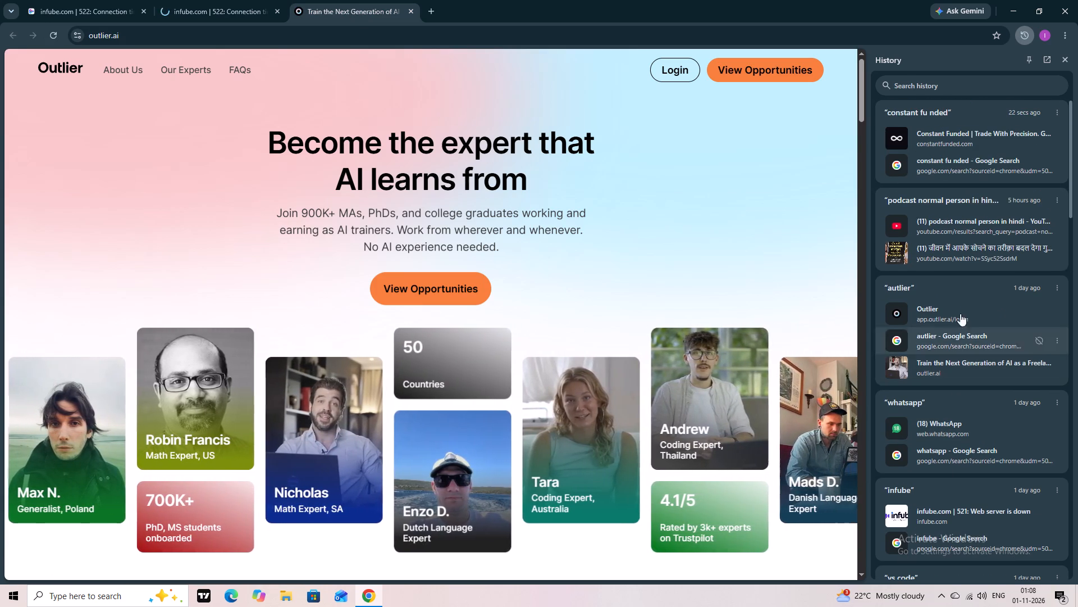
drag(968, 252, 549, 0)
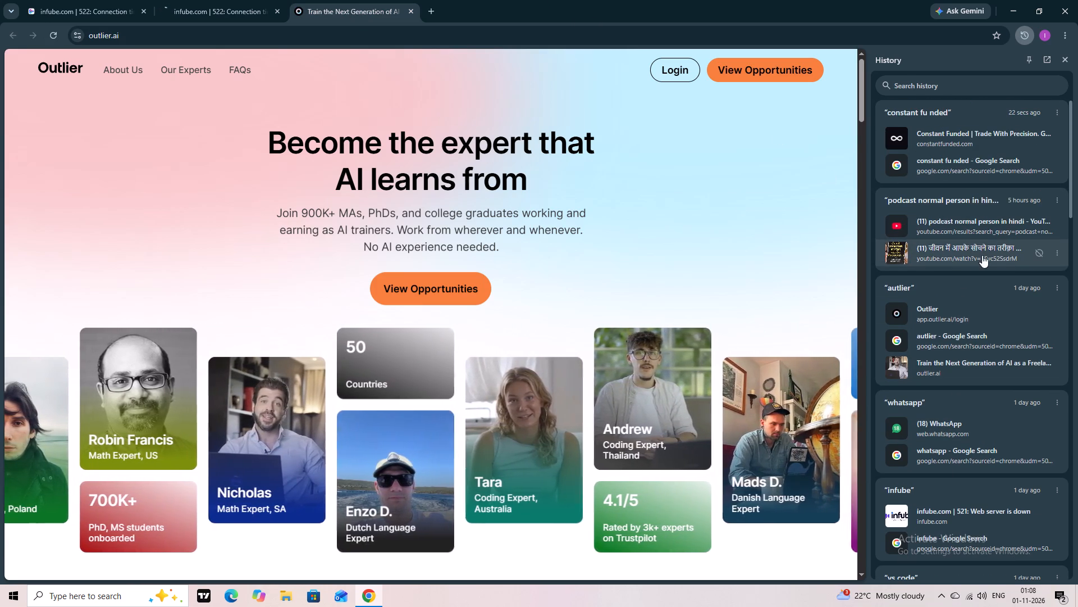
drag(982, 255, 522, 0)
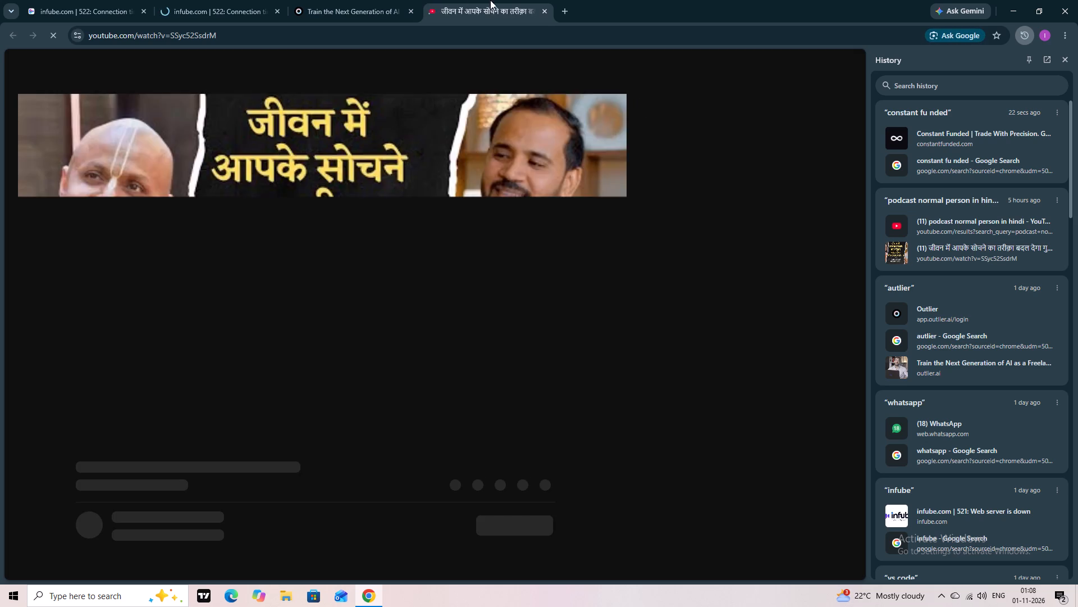
Close the YouTube, Outlier and both infube.com tabs, reloading the last infube.com page before closing it.
click(550, 11)
click(547, 11)
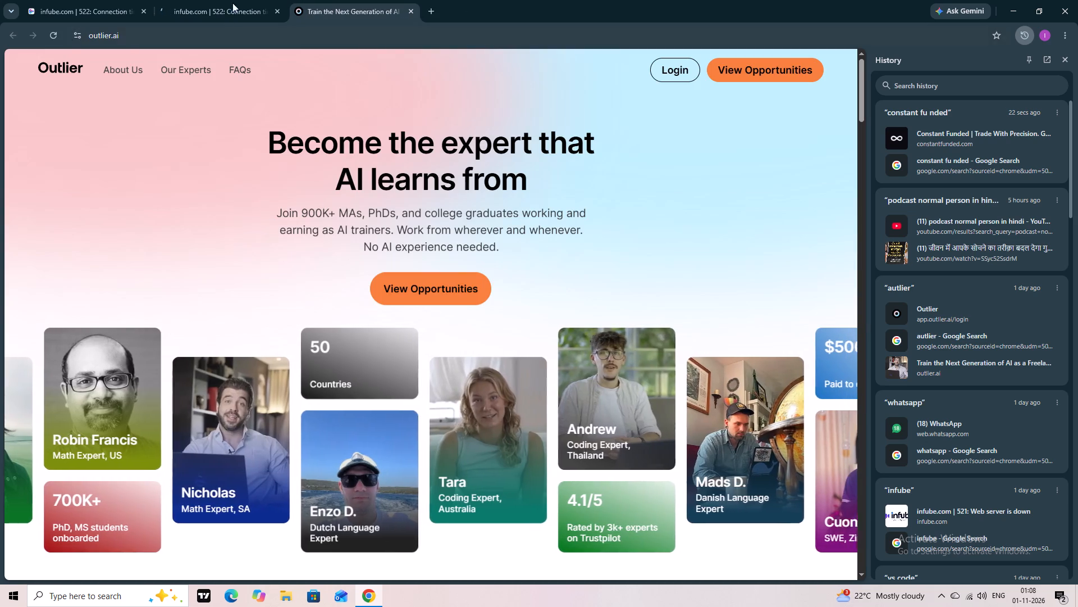
click(415, 10)
click(413, 10)
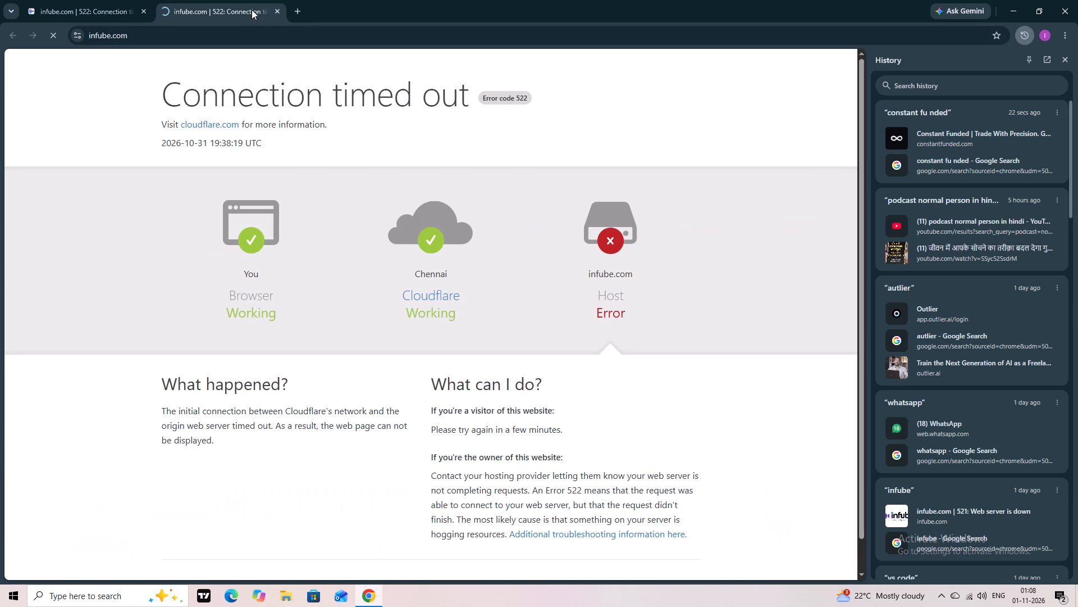
click(276, 7)
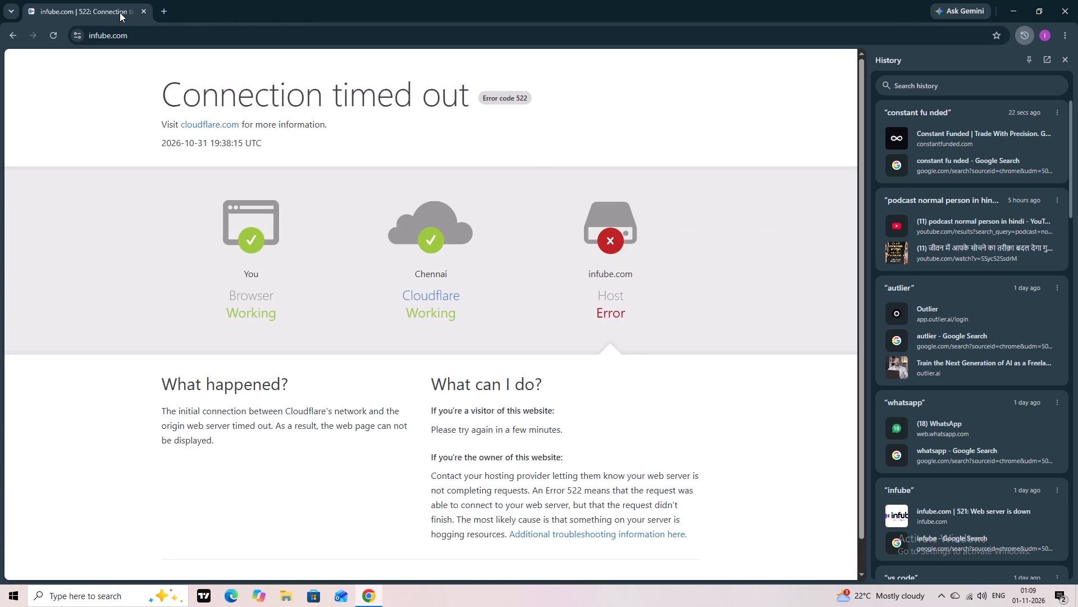
click(120, 12)
click(53, 33)
triple_click(53, 33)
click(141, 6)
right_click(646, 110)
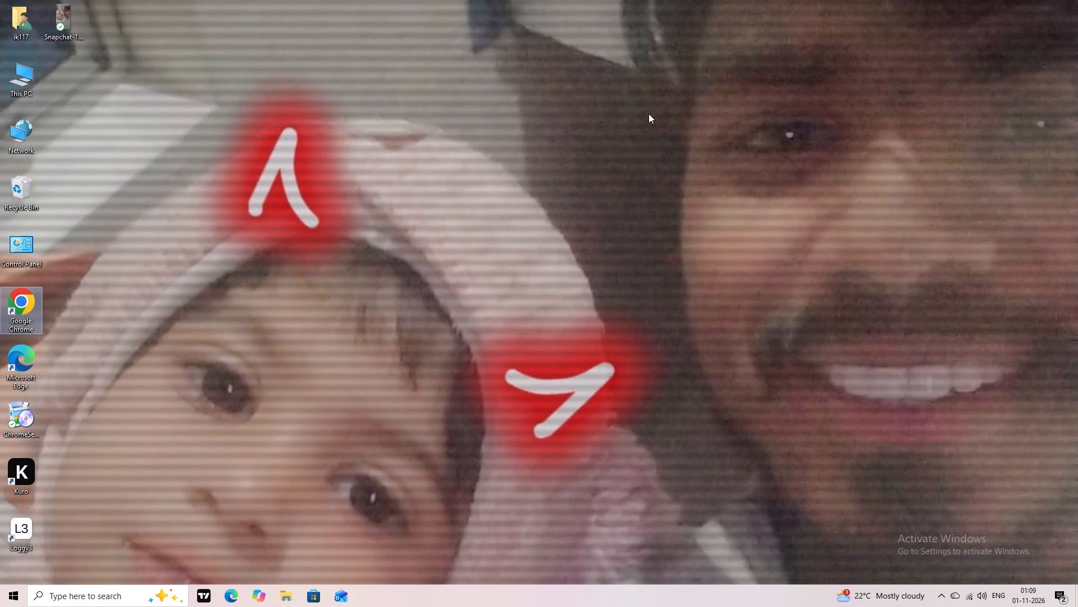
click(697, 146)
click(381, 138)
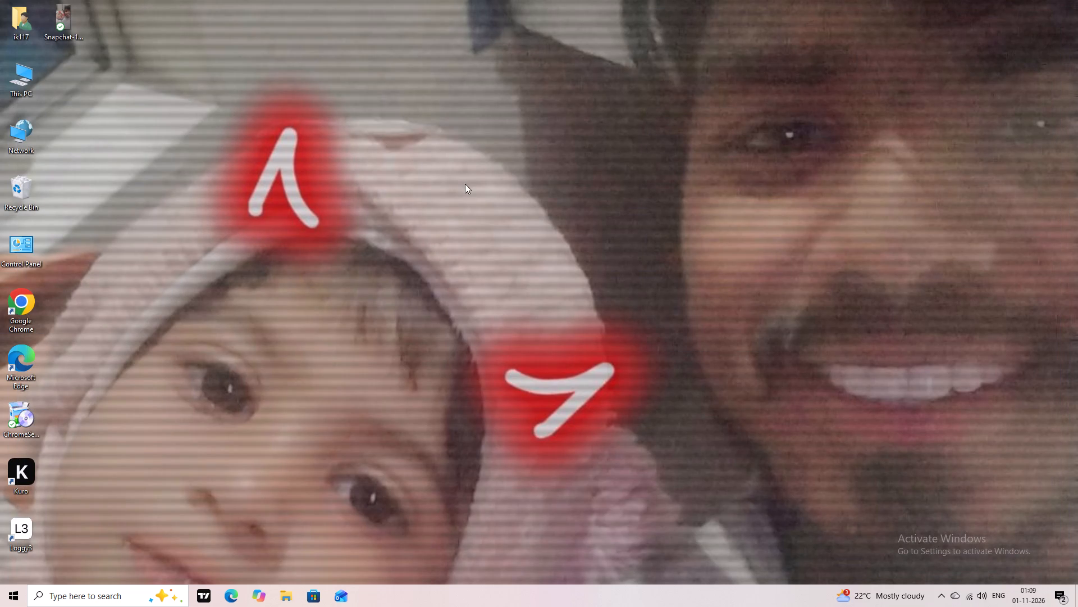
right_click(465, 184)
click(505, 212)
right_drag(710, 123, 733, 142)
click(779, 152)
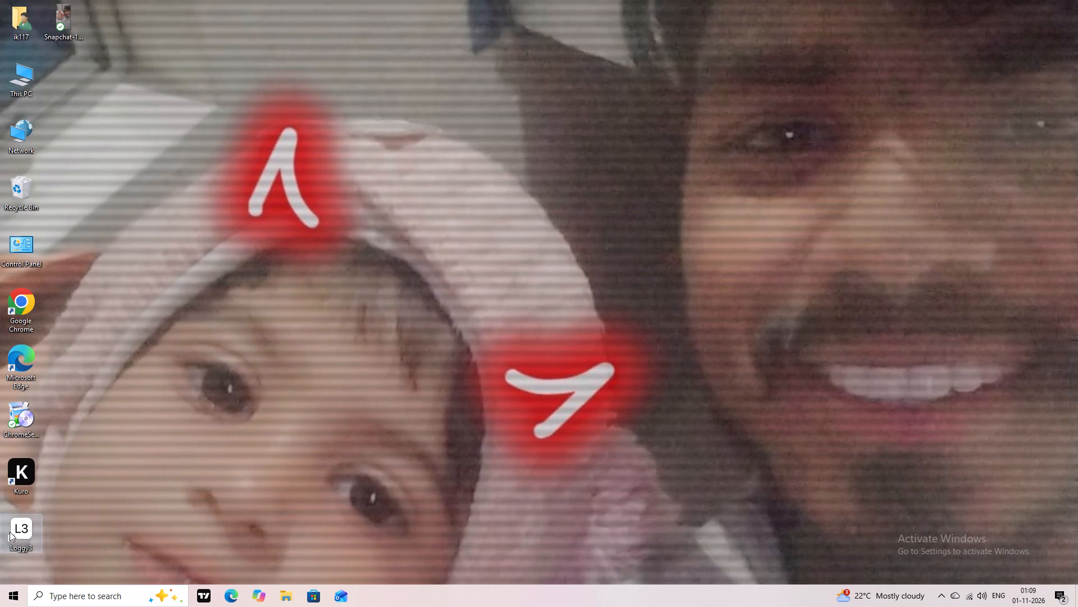
Launch the Loggy3 app from the desktop.
double_click(10, 532)
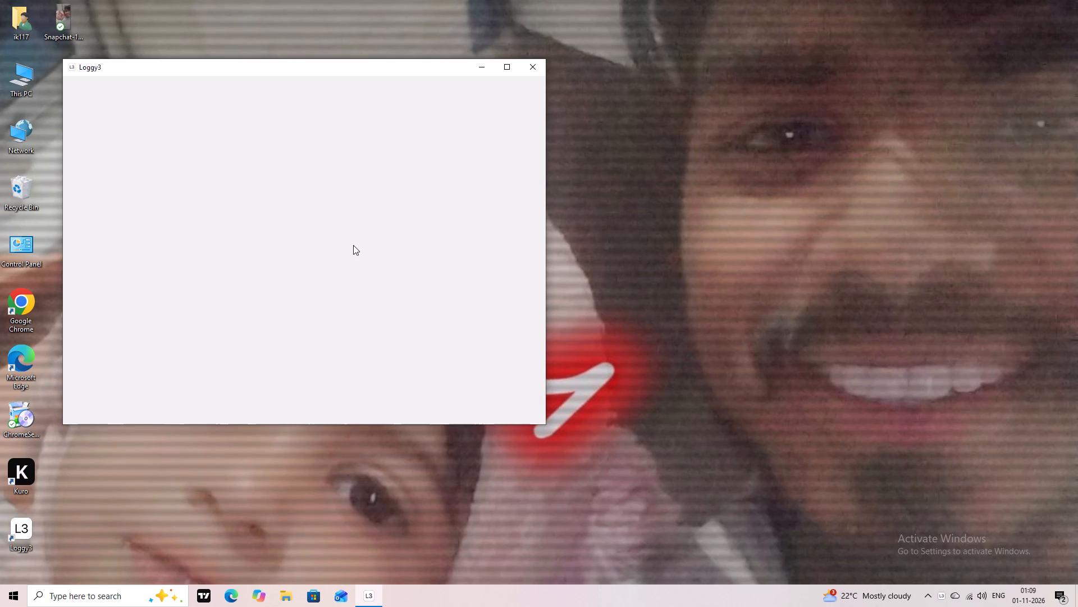